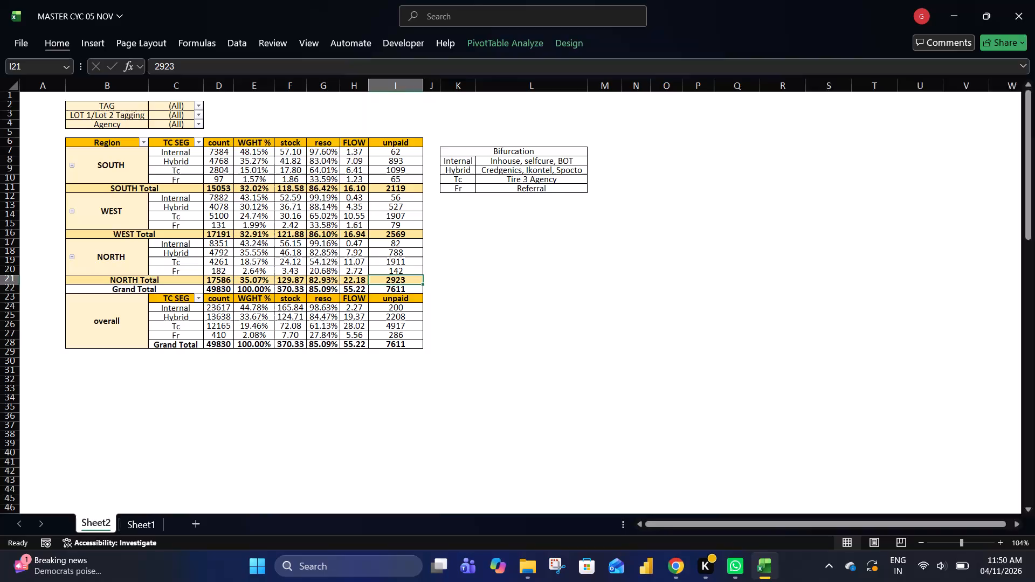
Examine the regional pivot table and the overall summary on Sheet2, from the WGHT % column across to the unpaid column.
key("ctrl+Up")
key("ctrl+Up")
key("ctrl+Left")
key("Right")
key("Right")
key("Right")
key("Right")
key("ctrl+Down")
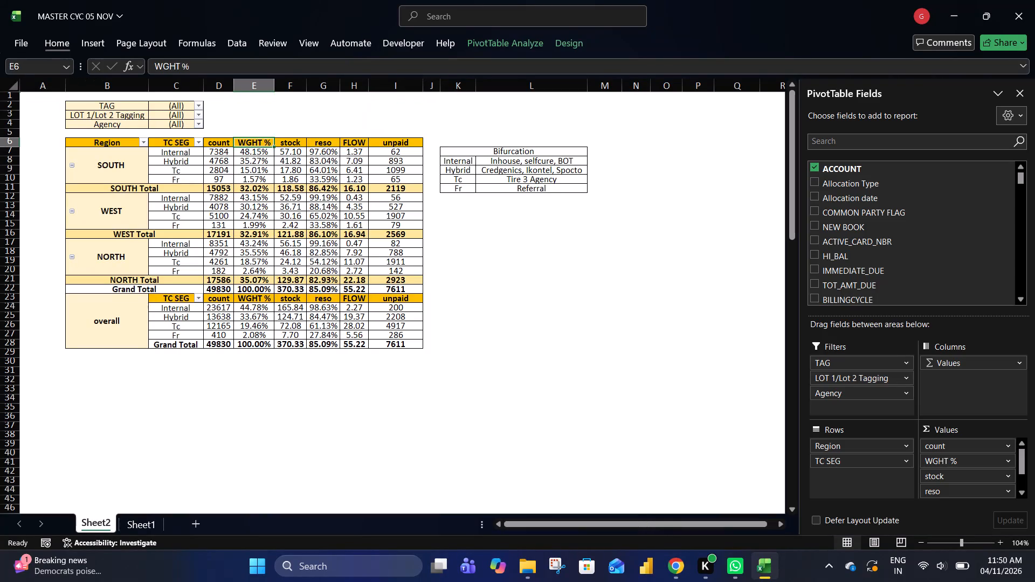
key("ctrl+Right")
key("ctrl+Down")
key("ctrl+Up")
key("ctrl+Up")
key("ctrl+Up")
key("ctrl+Down")
key("ctrl+Down")
key("ctrl+Up")
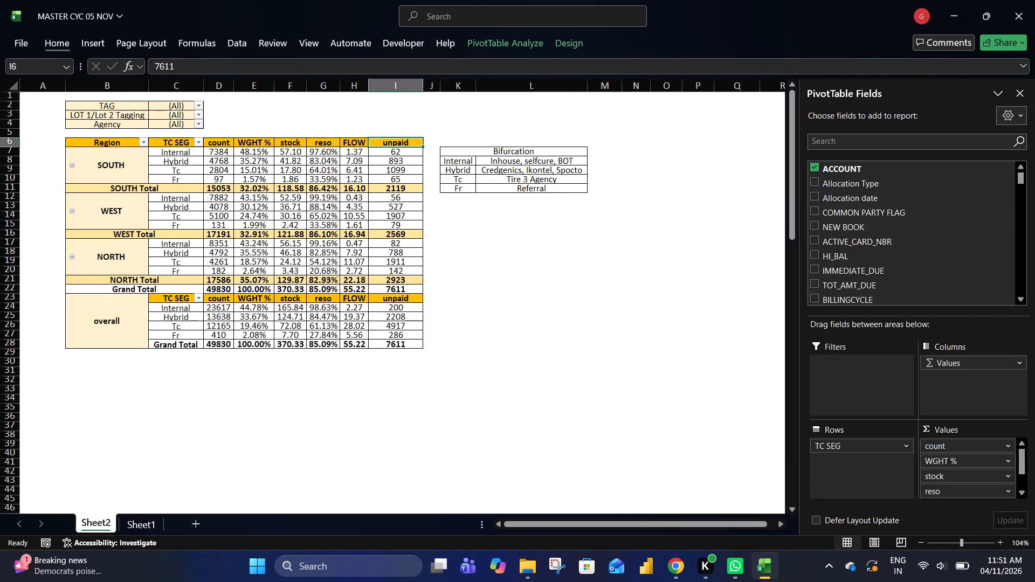
key("ctrl+Up")
key("ctrl+Down")
key("ctrl+Down")
key("ctrl+Up")
key("ctrl+Up")
key("ctrl+Up")
key("Left")
key("Right")
key("Left")
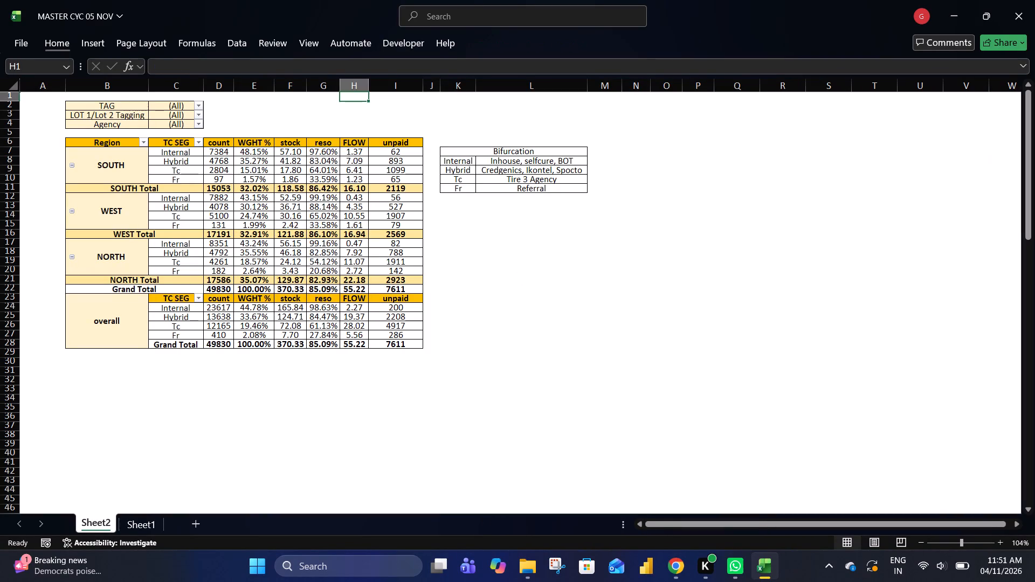
key("ctrl+Left")
key("Right")
key("Right")
key("Right")
key("Right")
key("ctrl+Down")
key("ctrl+Right")
key("ctrl+Down")
key("ctrl+Up")
key("ctrl+Up")
key("ctrl+Up")
key("ctrl+Left")
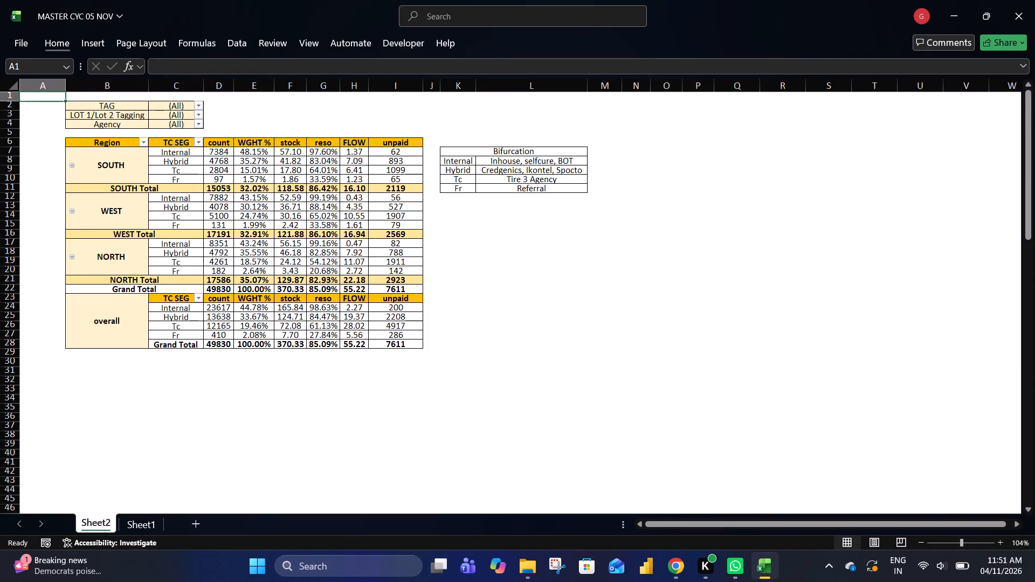
key("ctrl+Up")
key("ctrl+Left")
key("Up")
Switch from the MASTER CYC 05 NOV workbook to the WhatsApp window.
key("alt+Tab")
key("alt+Left")
key("alt+Right")
key("alt+Down")
key("alt+Right")
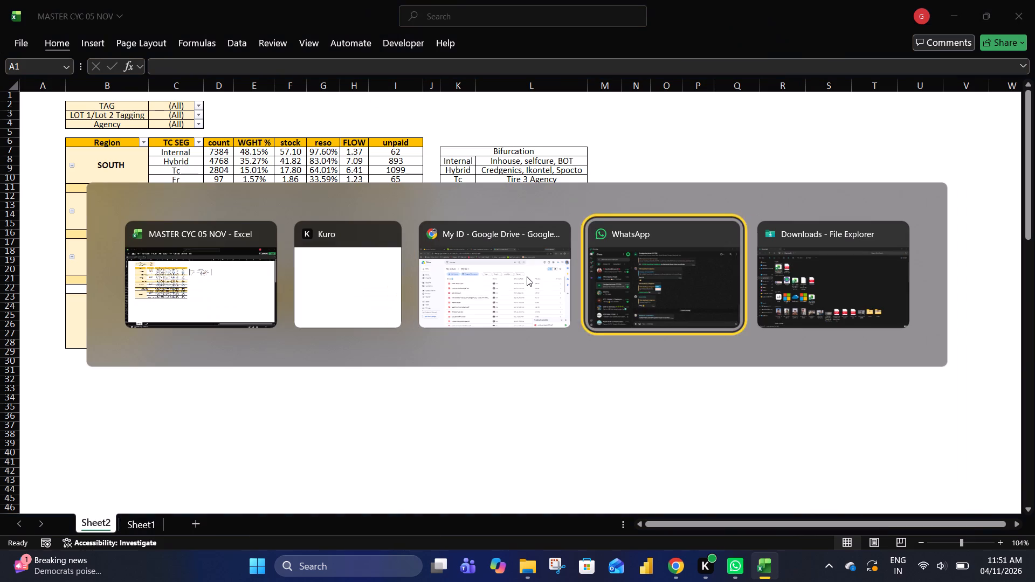
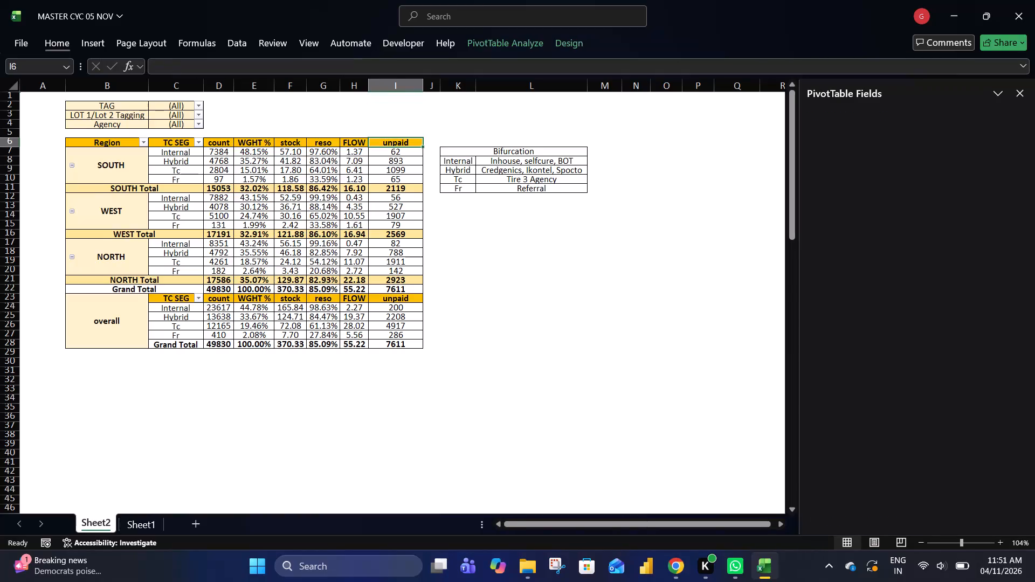
Copy the whole overall pivot table on Sheet2, C23:I28, from the TC SEG header row through Grand Total.
key("ctrl+Down")
key("ctrl+Up")
key("Down")
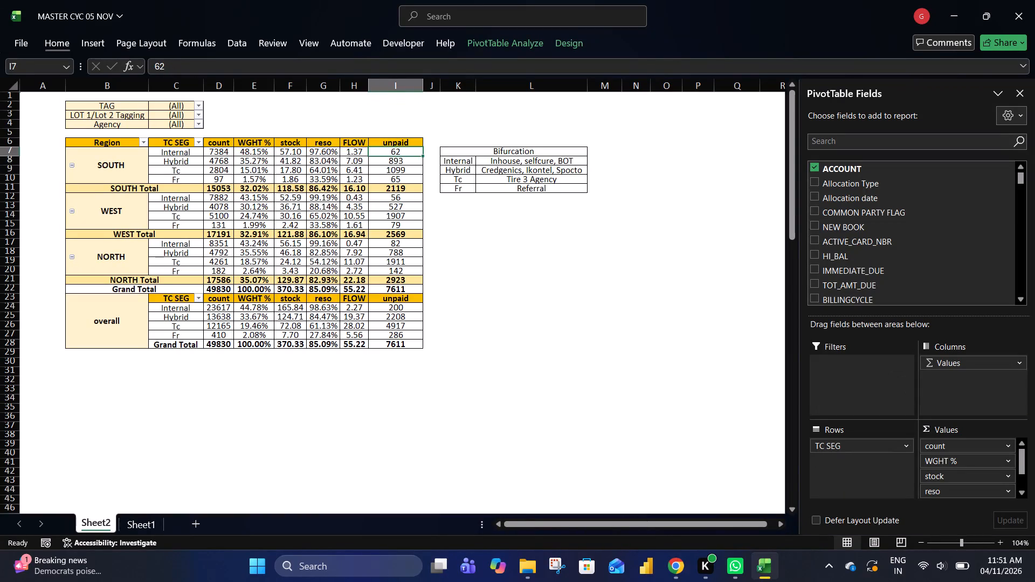
key("ctrl+Down")
key("Up")
key("Up")
key("Up")
key("Up")
key("Up")
key("shift+Down")
key("shift+Left")
key("shift+Down")
key("shift+Left")
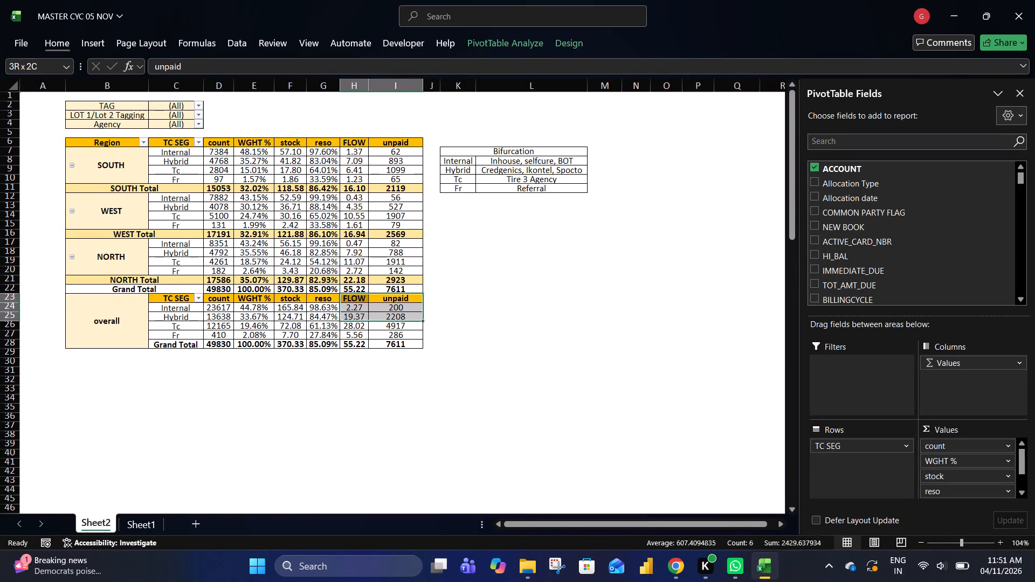
key("shift+Down")
key("shift+Left")
key("shift+Down")
key("shift+Left")
key("shift+Down")
key("shift+Left")
key("shift+Left")
key("shift+Left")
key("shift+Right")
key("ctrl+c")
Paste the copied pivot table at cell B36, below the overall summary on Sheet2.
key("Right")
key("Right")
key("Right")
key("Right")
key("Right")
key("Right")
key("Right")
key("Right")
key("Right")
key("Right")
key("Right")
key("Right")
key("Right")
key("Right")
key("Right")
key("Right")
key("Right")
key("Right")
key("Right")
key("Right")
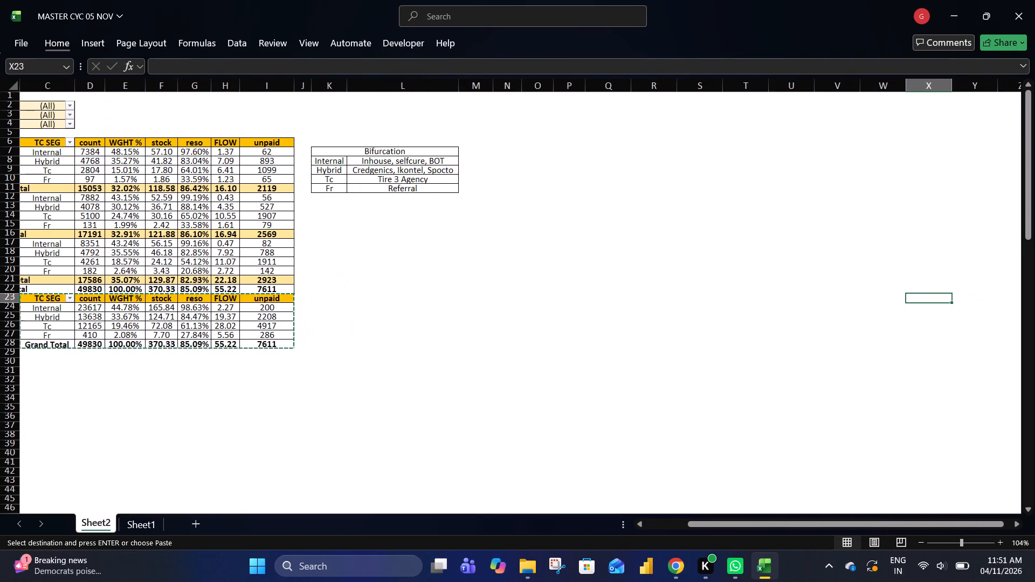
key("Left")
key("ctrl+Left")
key("ctrl+Left")
key("ctrl+Left")
key("ctrl+Left")
key("Right")
key("Right")
key("Right")
key("Down")
key("Down")
key("Down")
key("Down")
key("Down")
key("Down")
key("Down")
key("Down")
key("Down")
key("Down")
key("Down")
key("Down")
key("Down")
key("Down")
key("Down")
key("Down")
key("Down")
key("Down")
key("Down")
key("Down")
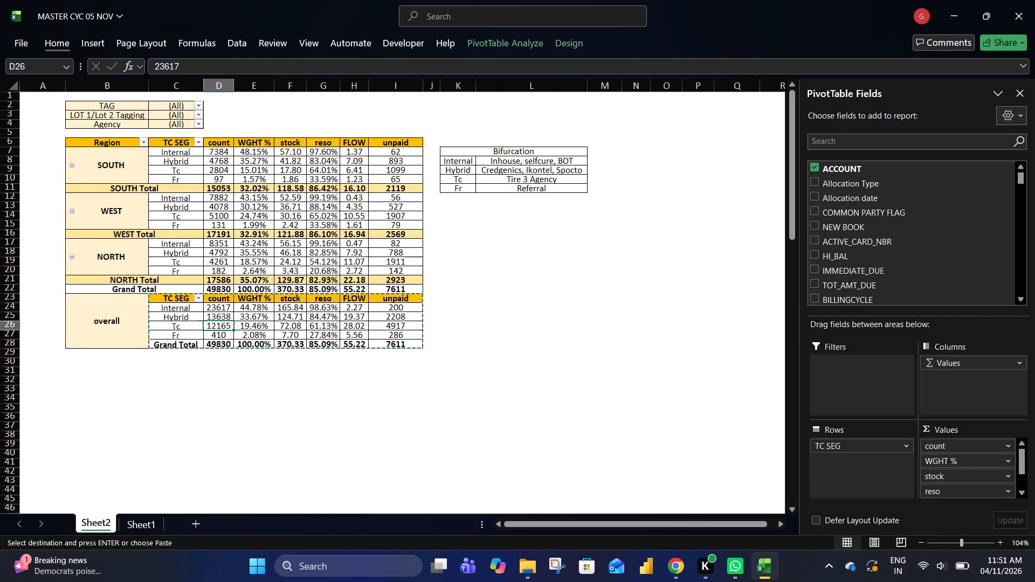
scroll(262, 304, "down", 2)
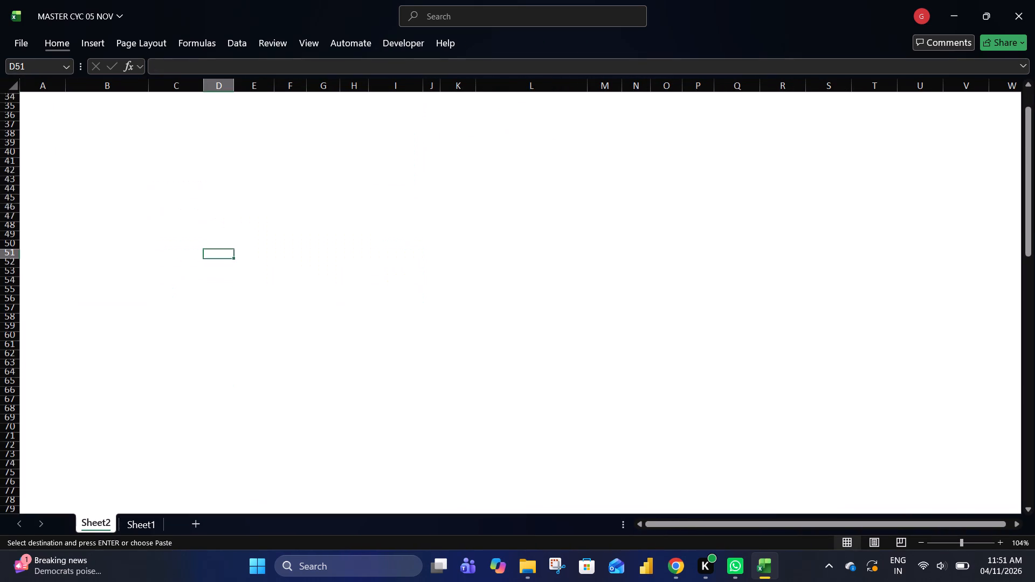
scroll(262, 304, "down", 1)
left_click(187, 273)
key("ctrl+Up")
key("Down")
key("Down")
key("Down")
key("Down")
key("Left")
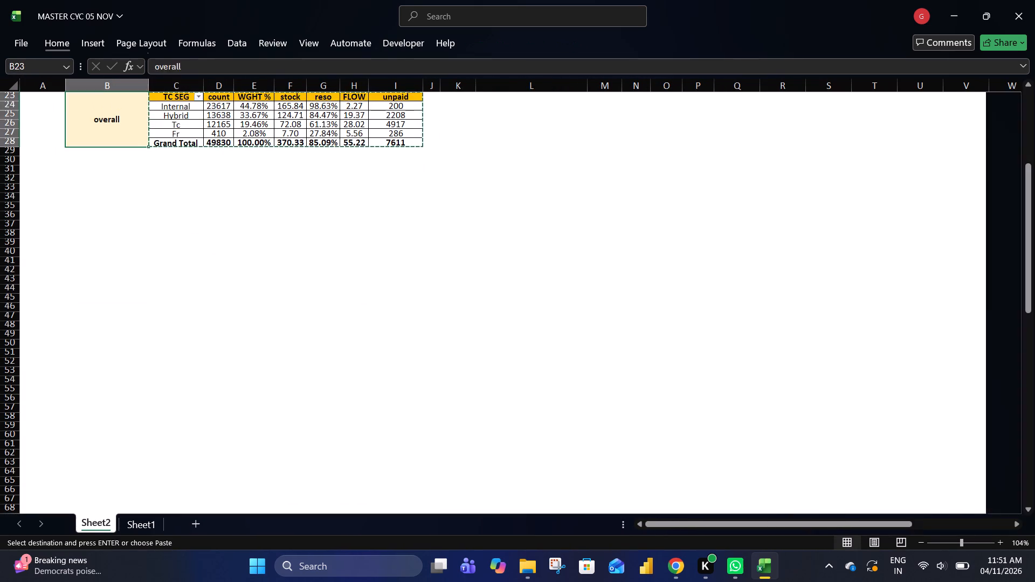
key("Down")
key("Down")
key("Down")
key("Down")
key("Left")
key("Down")
key("Down")
key("Right")
key("Down")
key("Down")
key("ctrl+v")
key("Right")
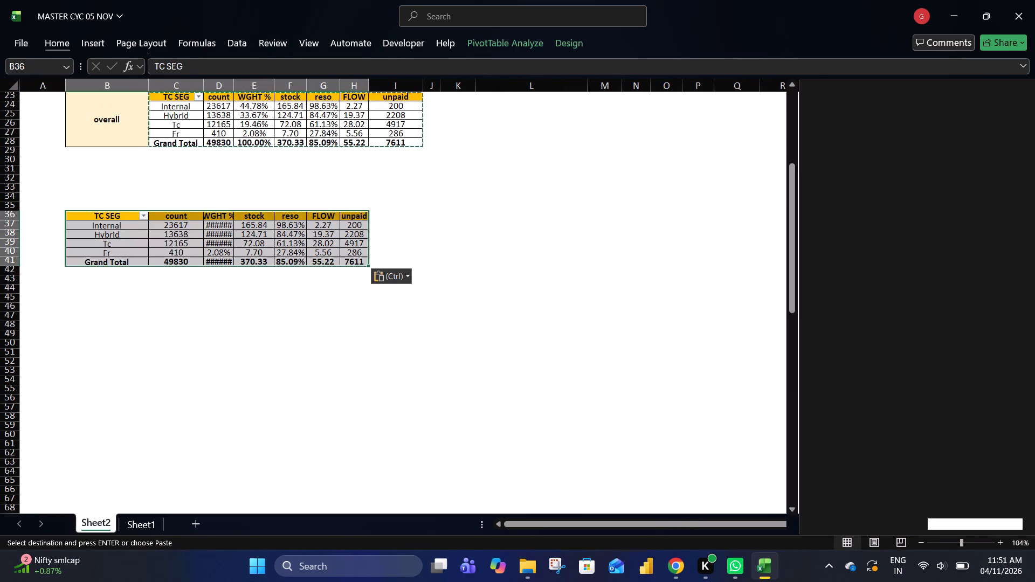
key("Right")
key("Down")
key("Escape")
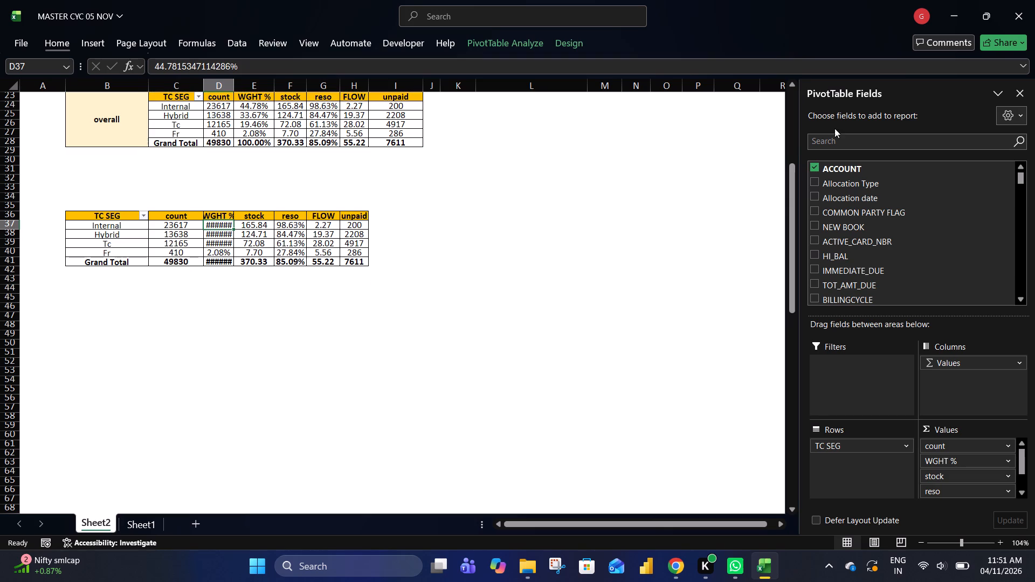
Search the pasted pivot's fields for "reg" and add Region to its rows below TC SEG.
left_click(850, 146)
type("reg")
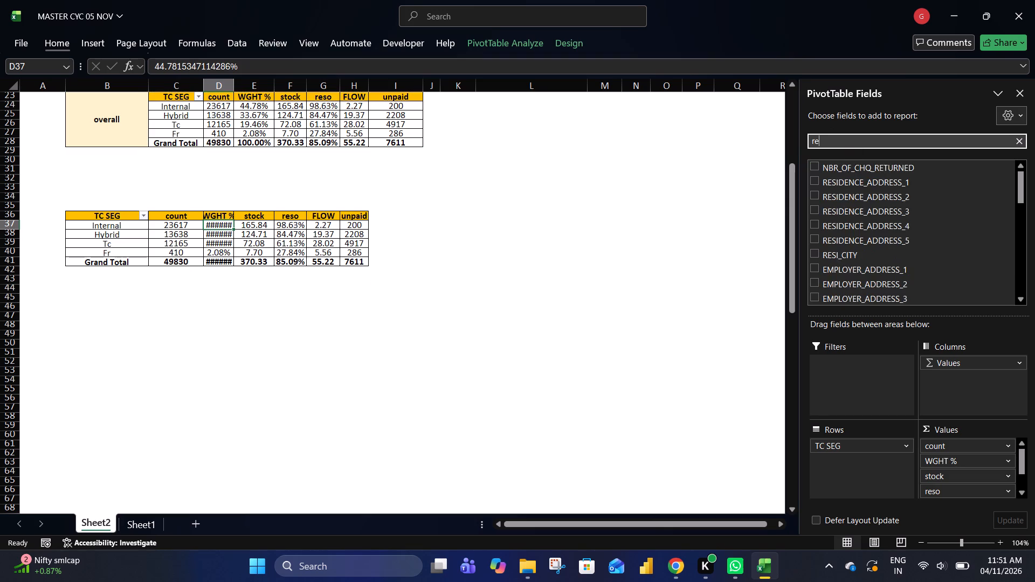
left_click_drag(846, 165, 859, 452)
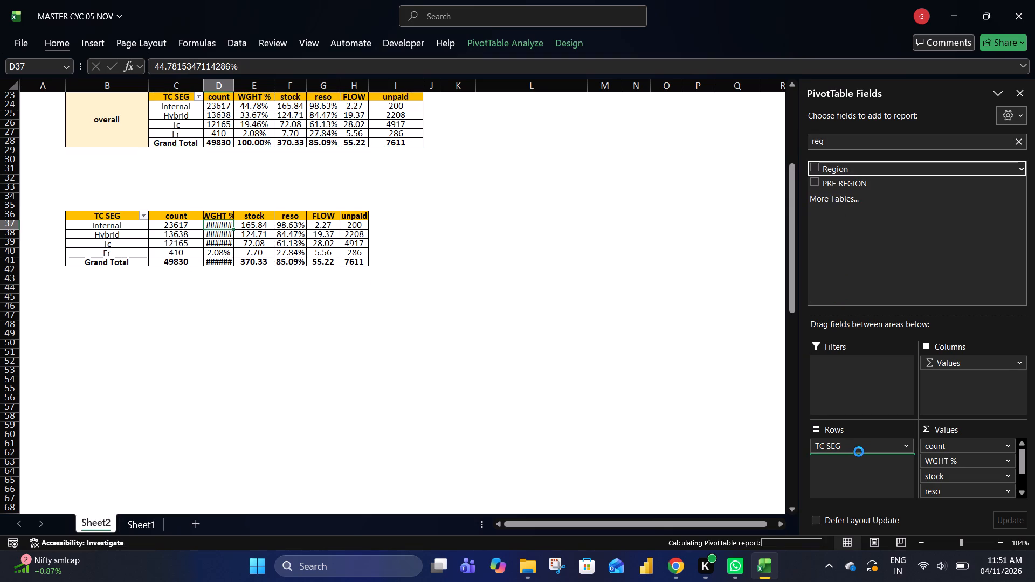
left_click(687, 322)
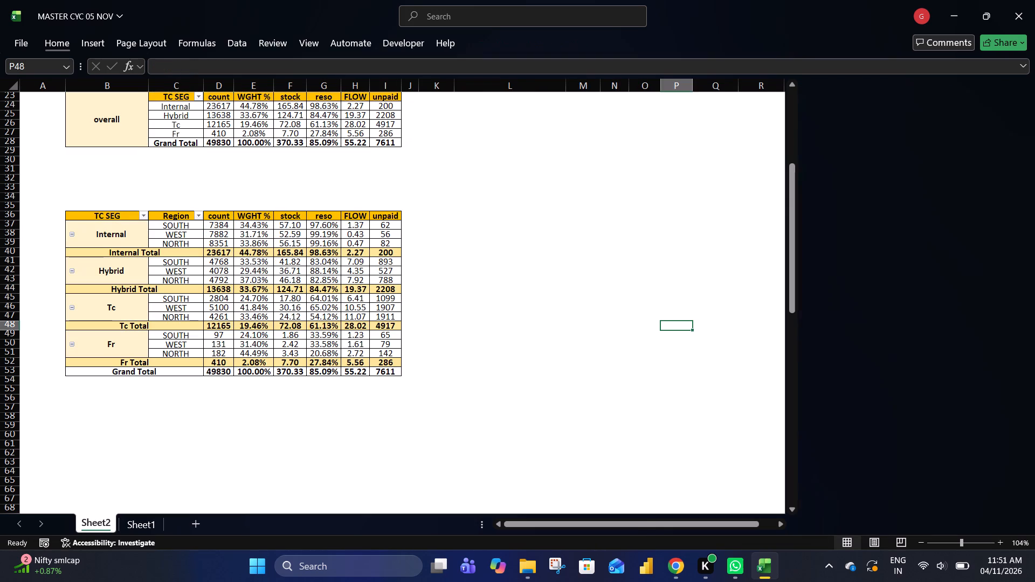
Reorder the new pivot's row fields so TC SEG is nested under Region.
key("ctrl+Left")
left_click_drag(853, 446, 853, 448)
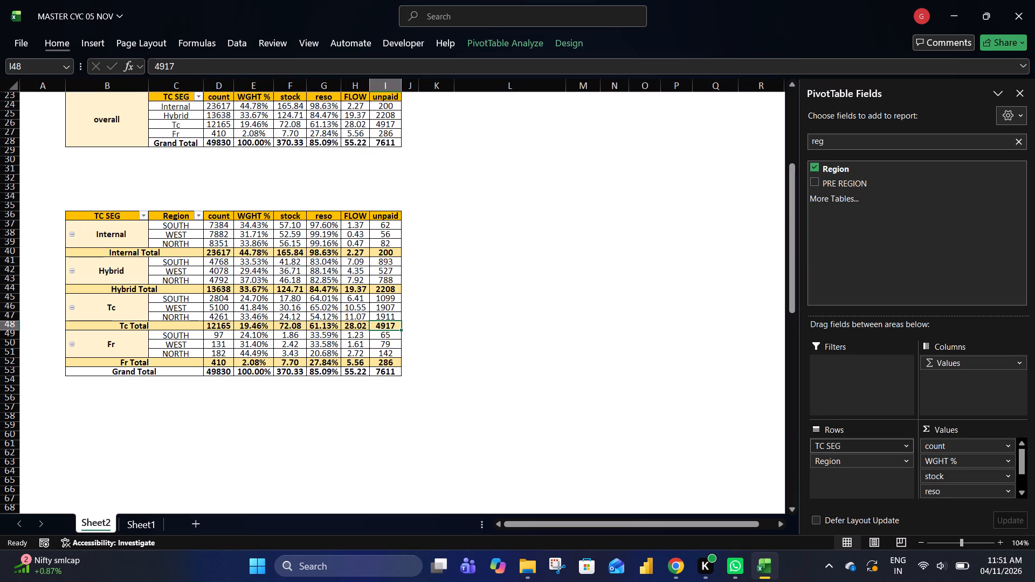
left_click_drag(853, 448, 874, 521)
left_click_drag(853, 445, 862, 487)
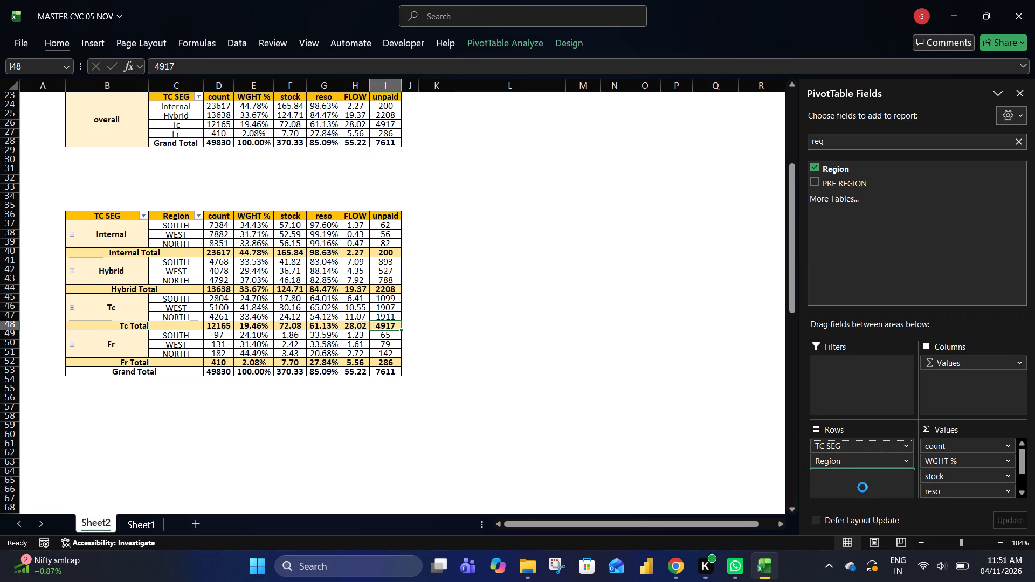
left_click(551, 311)
key("ctrl+Left")
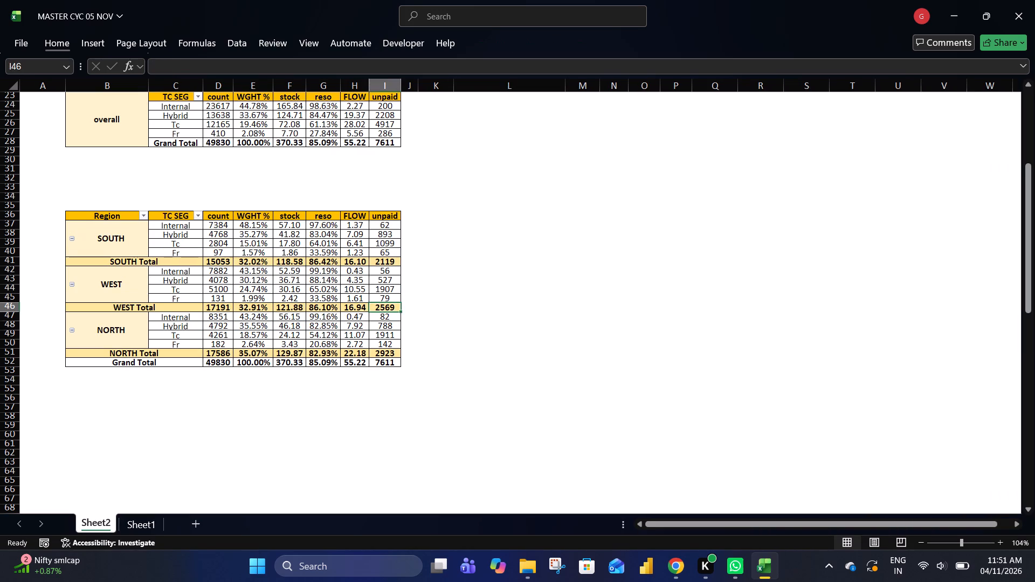
key("ctrl+Up")
key("ctrl+Left")
key("ctrl+Right")
key("ctrl+Left")
key("ctrl+Right")
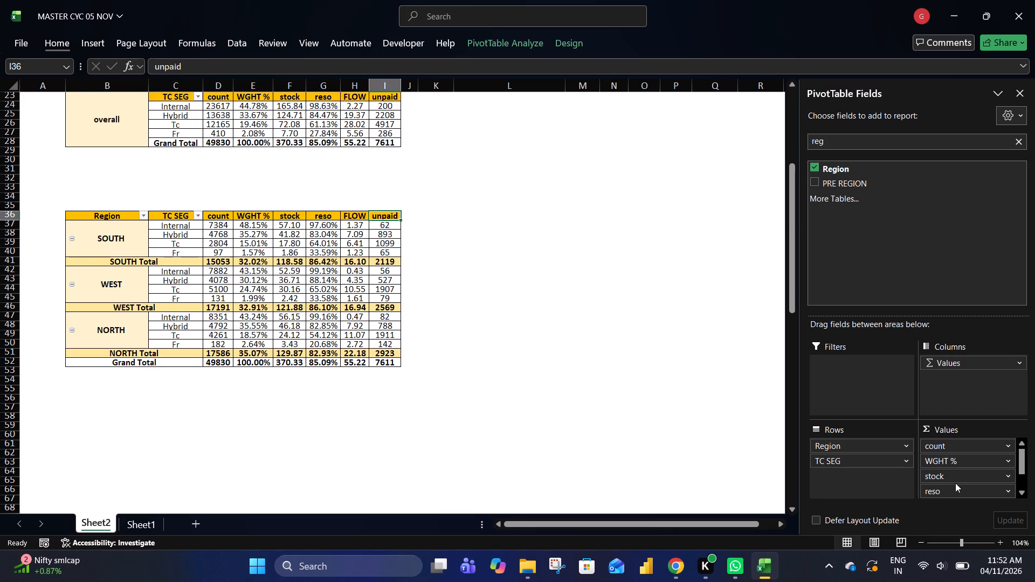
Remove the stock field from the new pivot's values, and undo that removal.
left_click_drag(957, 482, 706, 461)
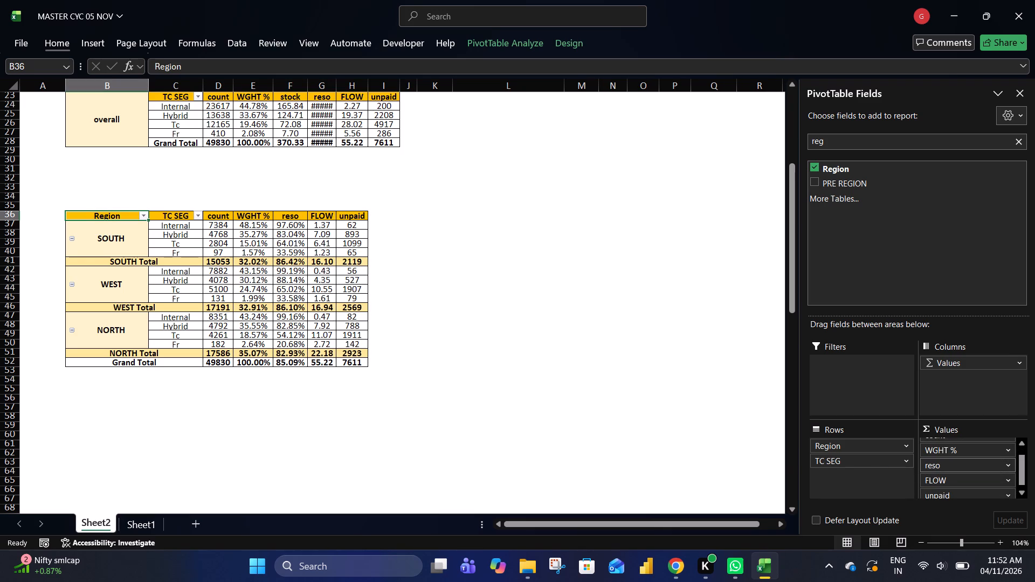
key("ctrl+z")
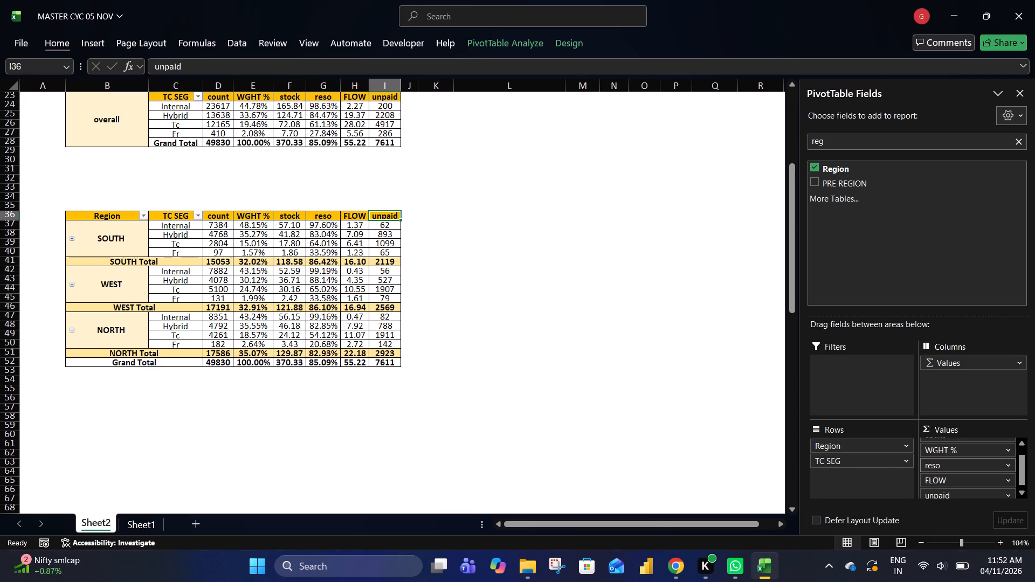
Remove the reso, FLOW and unpaid fields from the new pivot's values.
left_click_drag(959, 483, 723, 420)
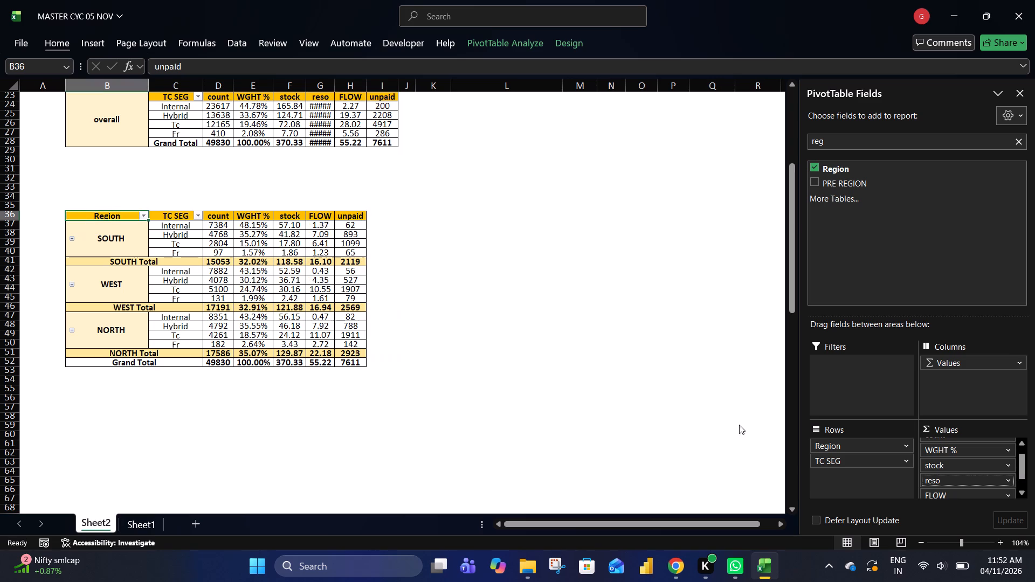
left_click_drag(940, 480, 638, 429)
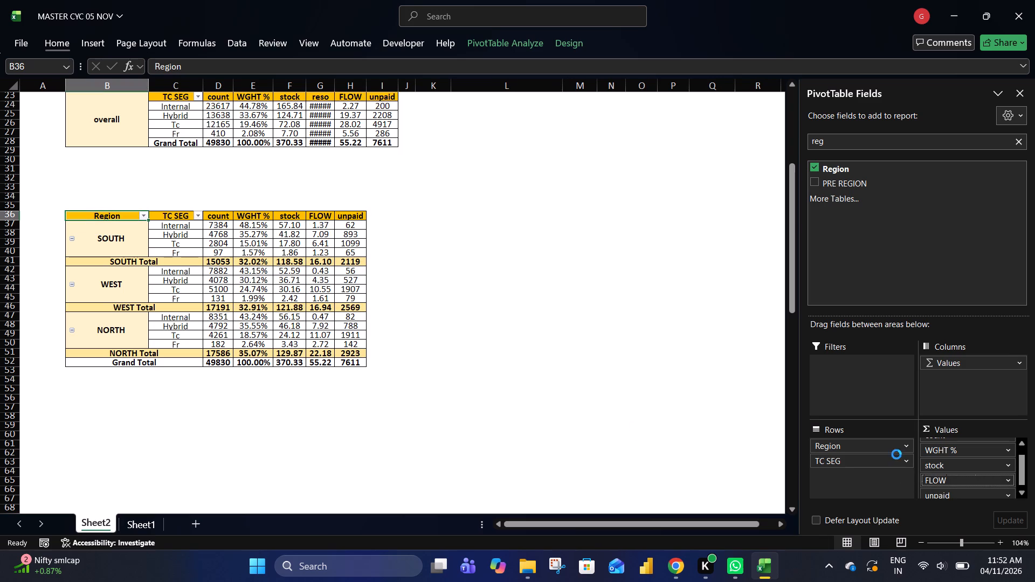
left_click_drag(947, 492, 729, 435)
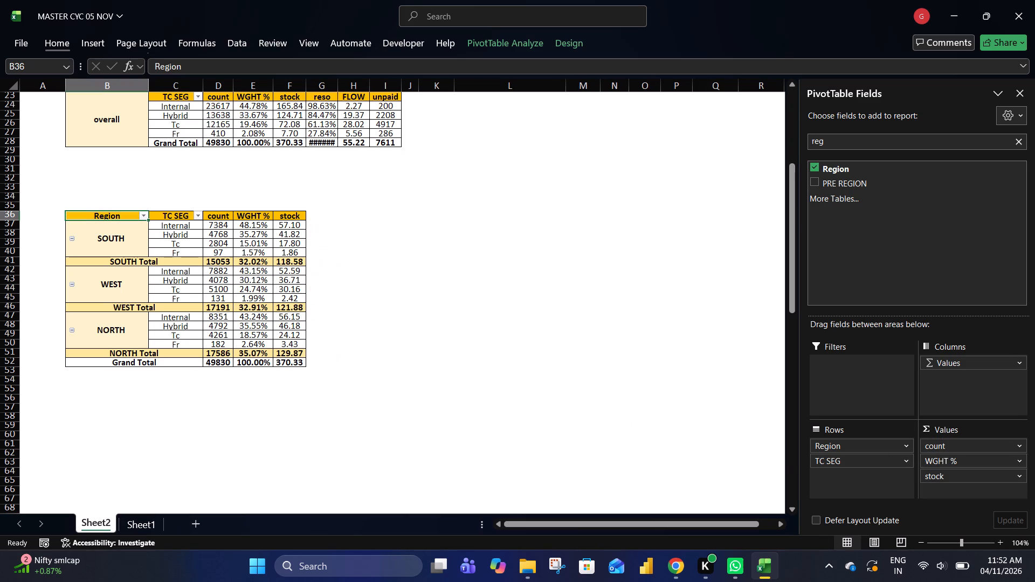
Examine the new regional pivot from the Region column across to stock and down to the Grand Total row.
left_click(562, 316)
key("ctrl+Left")
key("ctrl+Up")
key("ctrl+Left")
key("ctrl+Right")
key("ctrl+Down")
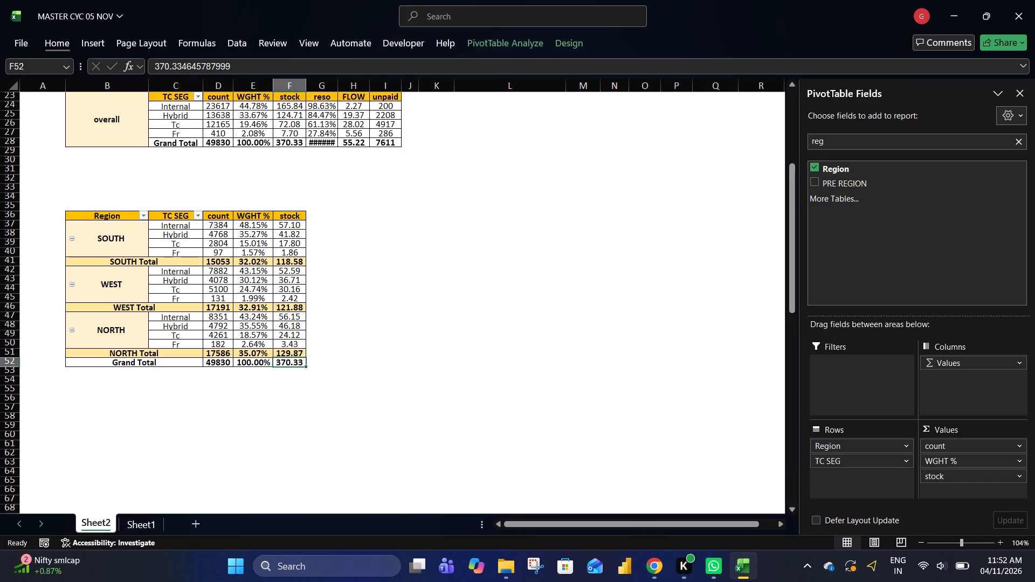
key("Down")
key("Up")
key("ctrl+Up")
key("ctrl+Left")
key("ctrl+Right")
key("ctrl+Down")
key("ctrl+Up")
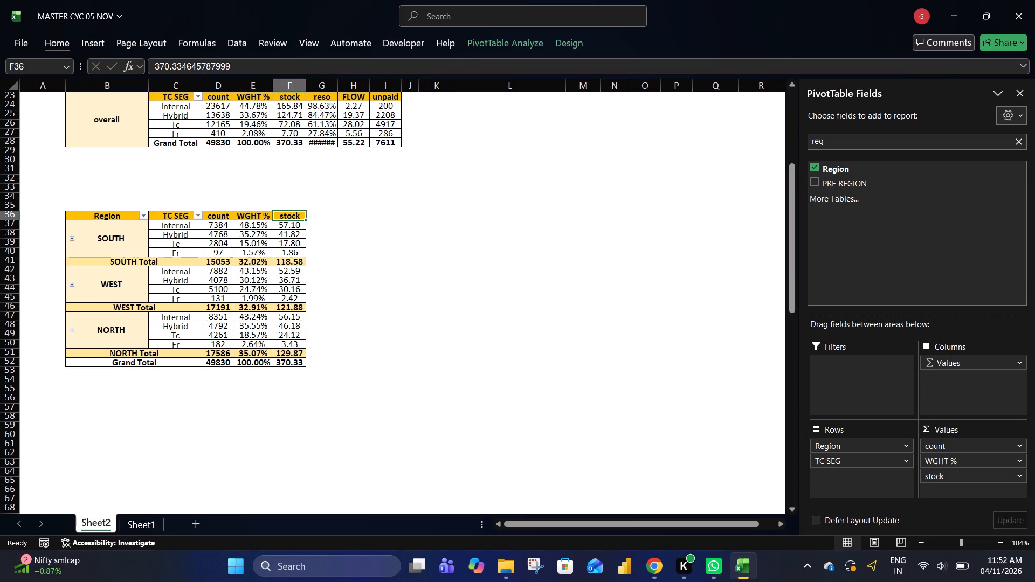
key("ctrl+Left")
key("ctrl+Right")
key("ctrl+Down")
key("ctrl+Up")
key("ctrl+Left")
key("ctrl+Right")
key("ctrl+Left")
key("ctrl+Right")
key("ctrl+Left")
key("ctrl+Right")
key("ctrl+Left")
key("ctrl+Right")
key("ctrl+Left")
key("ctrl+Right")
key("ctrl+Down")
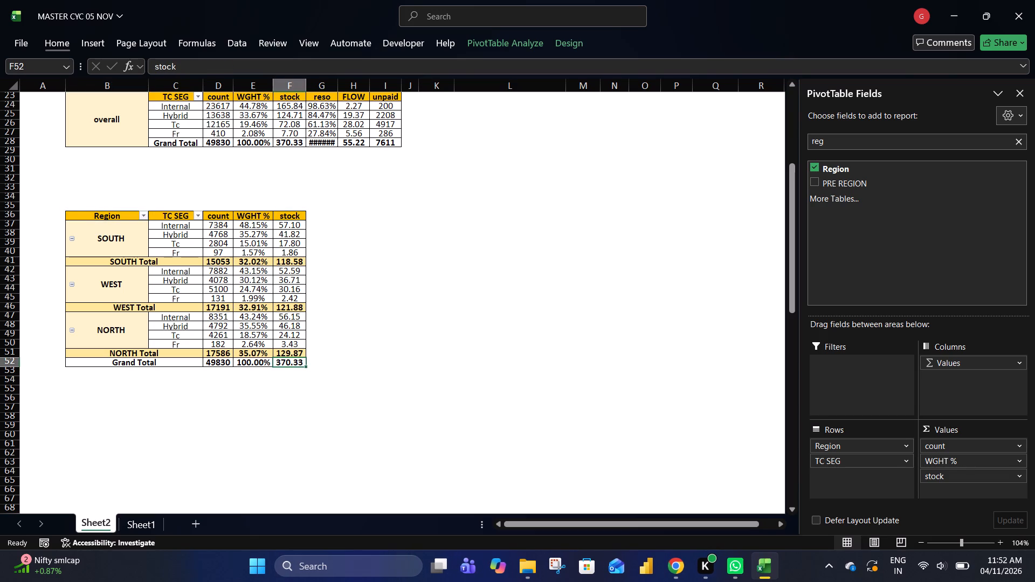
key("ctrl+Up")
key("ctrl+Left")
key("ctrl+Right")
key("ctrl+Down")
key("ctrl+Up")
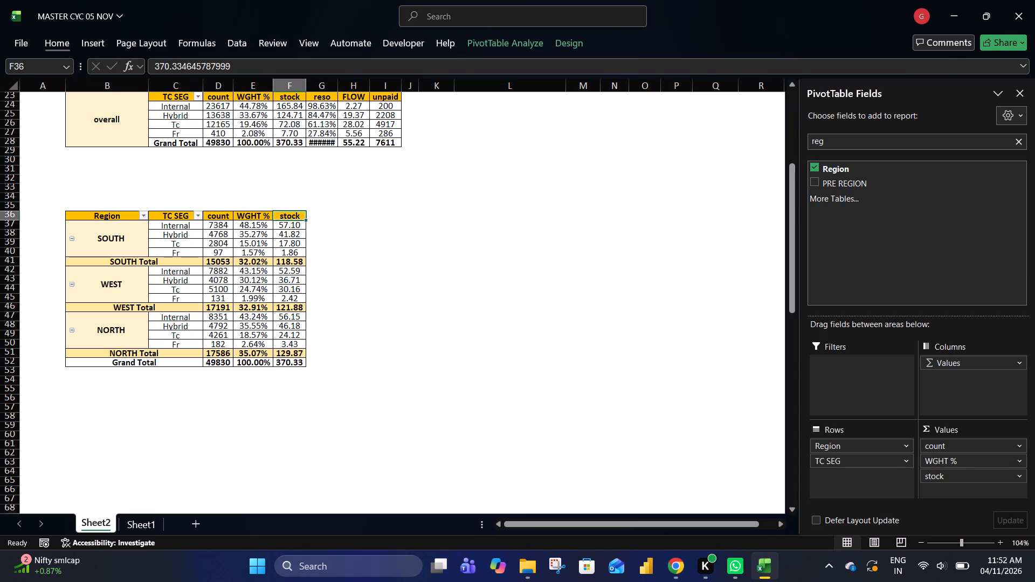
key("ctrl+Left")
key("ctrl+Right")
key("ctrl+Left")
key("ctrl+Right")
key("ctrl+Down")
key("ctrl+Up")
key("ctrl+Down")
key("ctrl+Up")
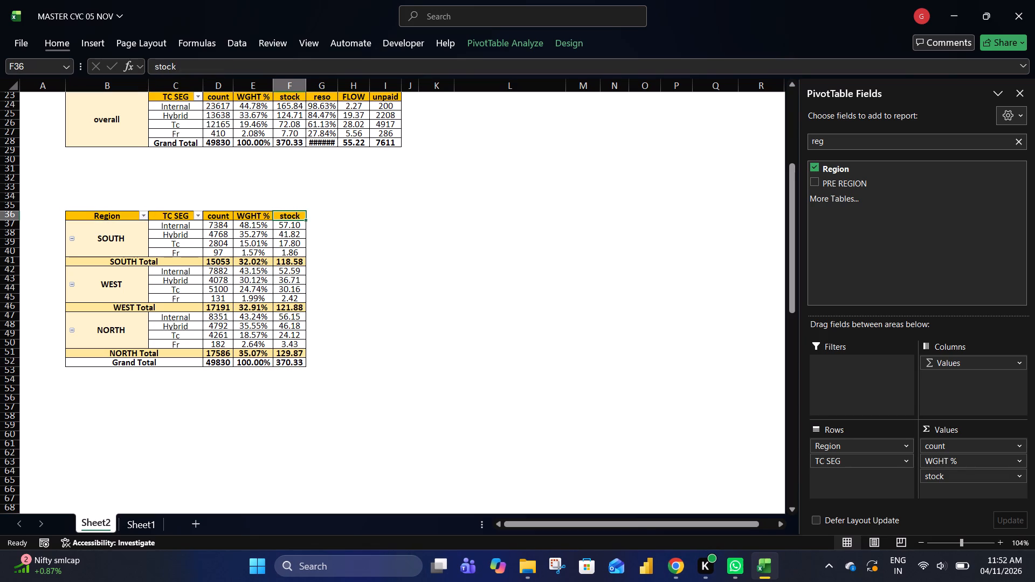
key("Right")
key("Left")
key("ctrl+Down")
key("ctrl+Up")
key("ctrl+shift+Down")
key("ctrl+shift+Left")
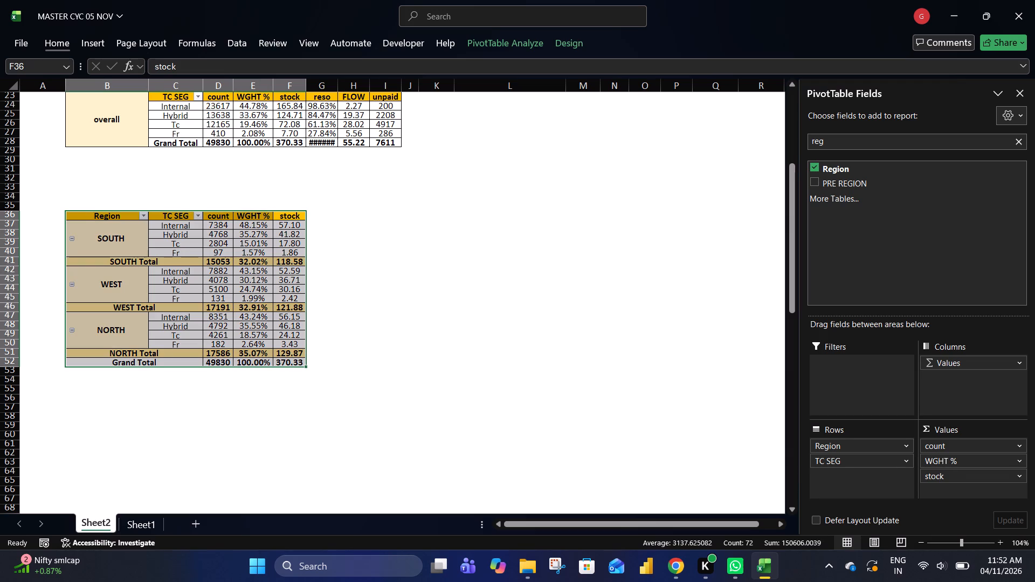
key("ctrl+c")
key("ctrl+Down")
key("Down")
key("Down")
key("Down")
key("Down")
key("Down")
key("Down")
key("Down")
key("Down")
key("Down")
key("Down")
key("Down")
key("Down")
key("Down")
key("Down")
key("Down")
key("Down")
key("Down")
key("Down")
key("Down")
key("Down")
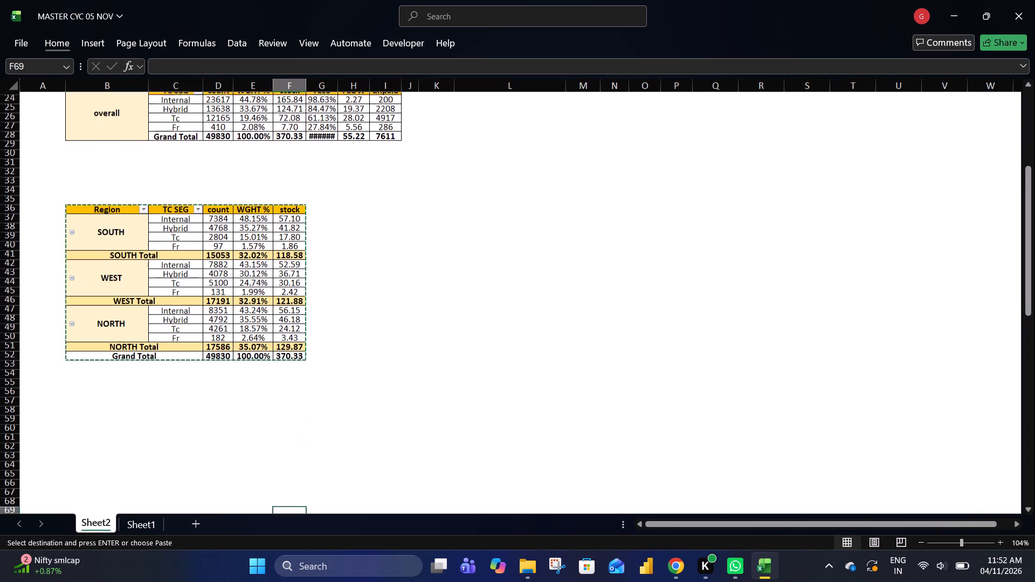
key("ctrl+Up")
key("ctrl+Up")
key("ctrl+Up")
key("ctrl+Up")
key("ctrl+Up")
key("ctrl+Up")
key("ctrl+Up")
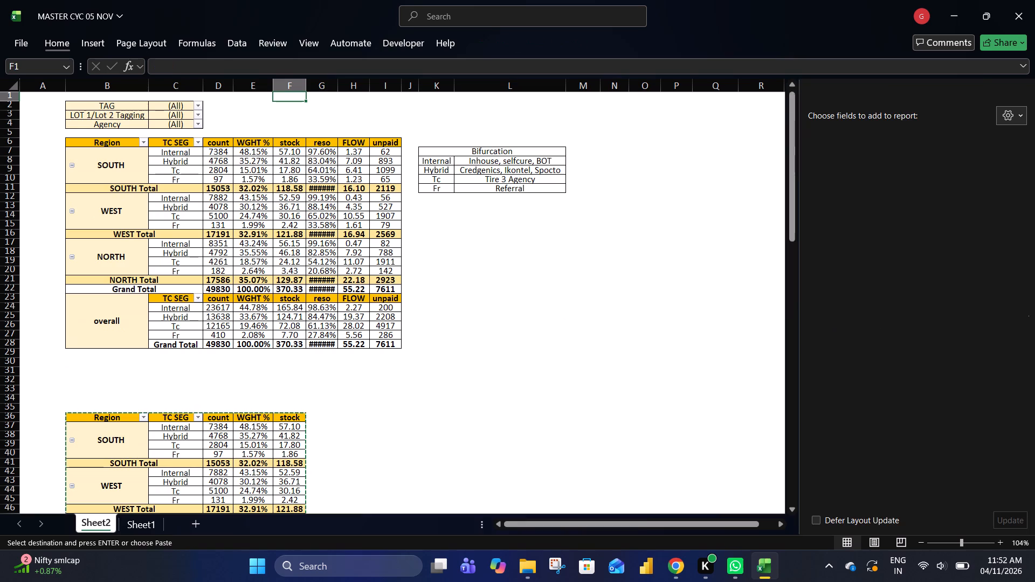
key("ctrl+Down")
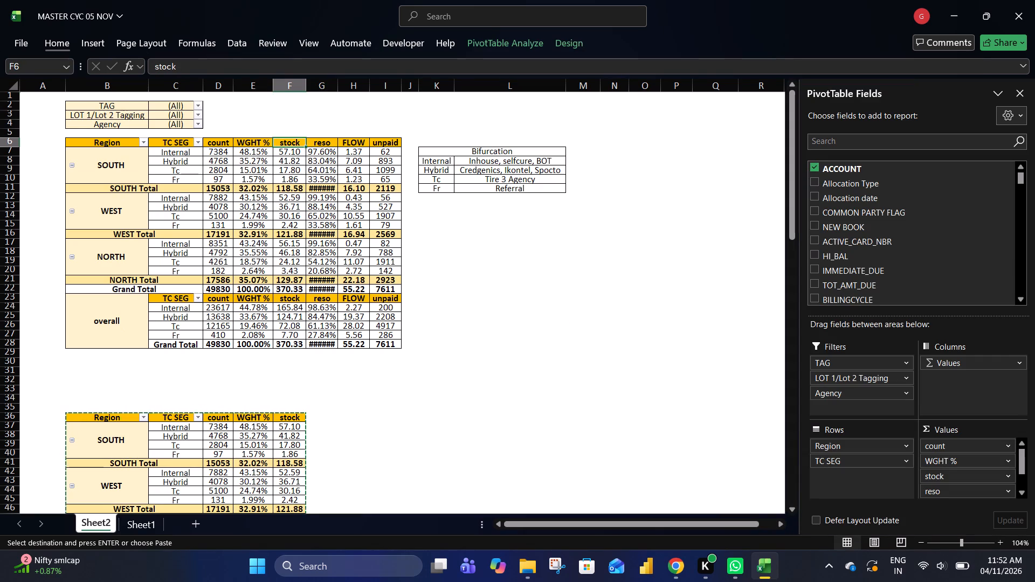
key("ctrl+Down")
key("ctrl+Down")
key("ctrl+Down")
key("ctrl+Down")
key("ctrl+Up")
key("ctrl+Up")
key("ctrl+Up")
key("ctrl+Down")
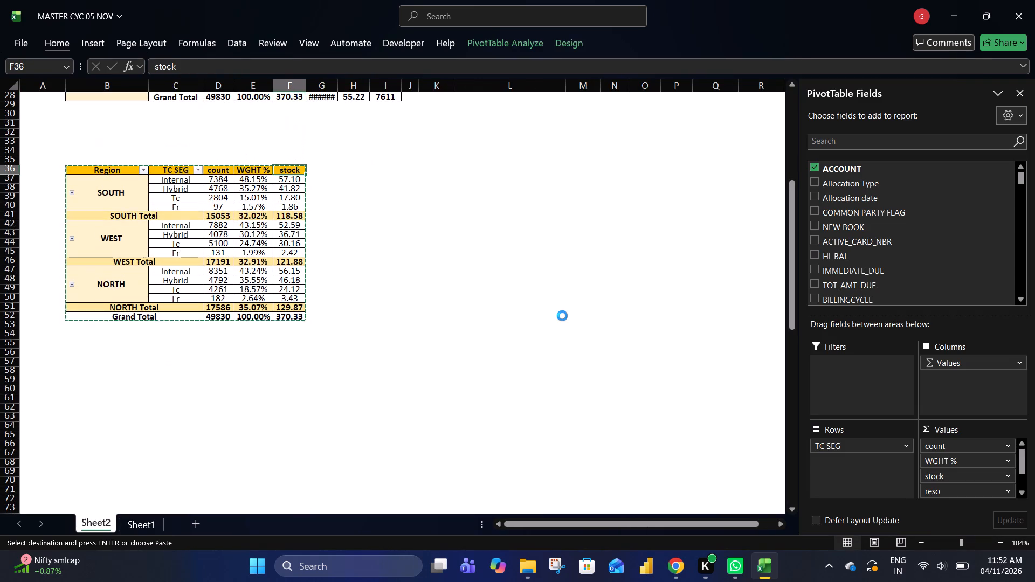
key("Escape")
Remove the count and WGHT % fields from the second pivot's values, leaving only stock.
left_click_drag(948, 449, 651, 403)
left_click_drag(957, 451, 687, 432)
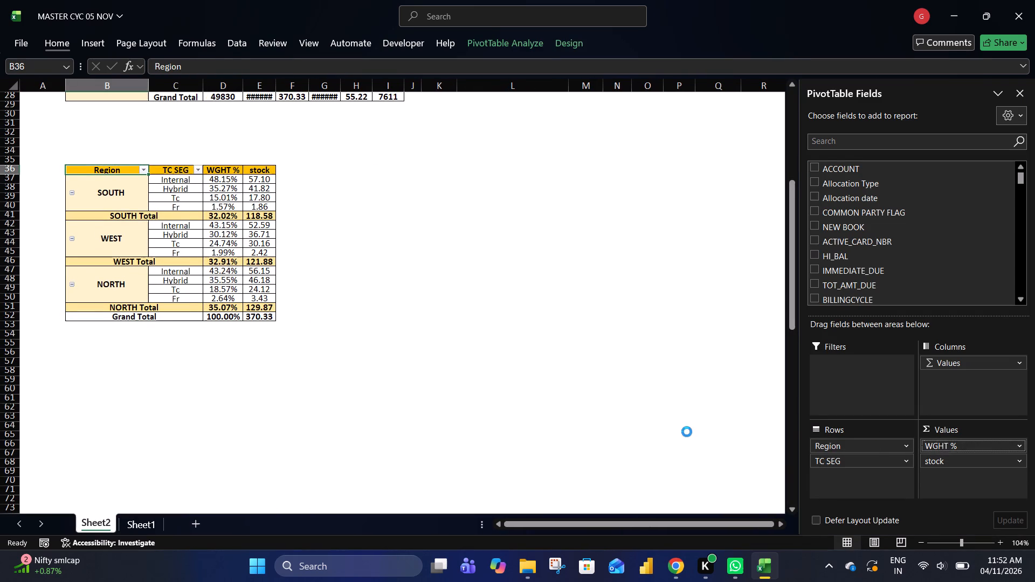
left_click(655, 257)
key("ctrl+Left")
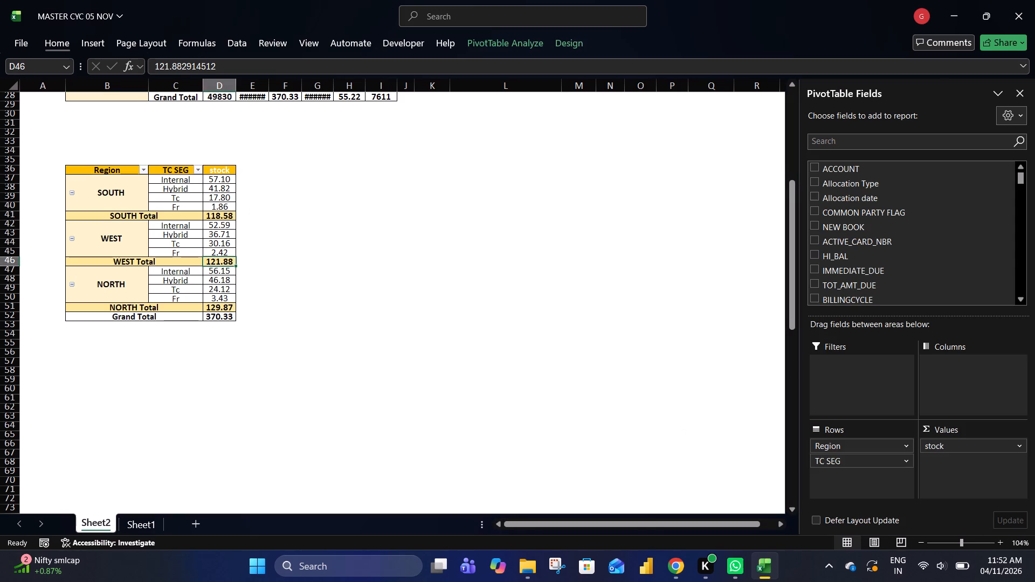
Find the PAID DATE field and add it to the second pivot's columns.
left_click(871, 146)
type("paid")
left_click_drag(864, 165, 961, 362)
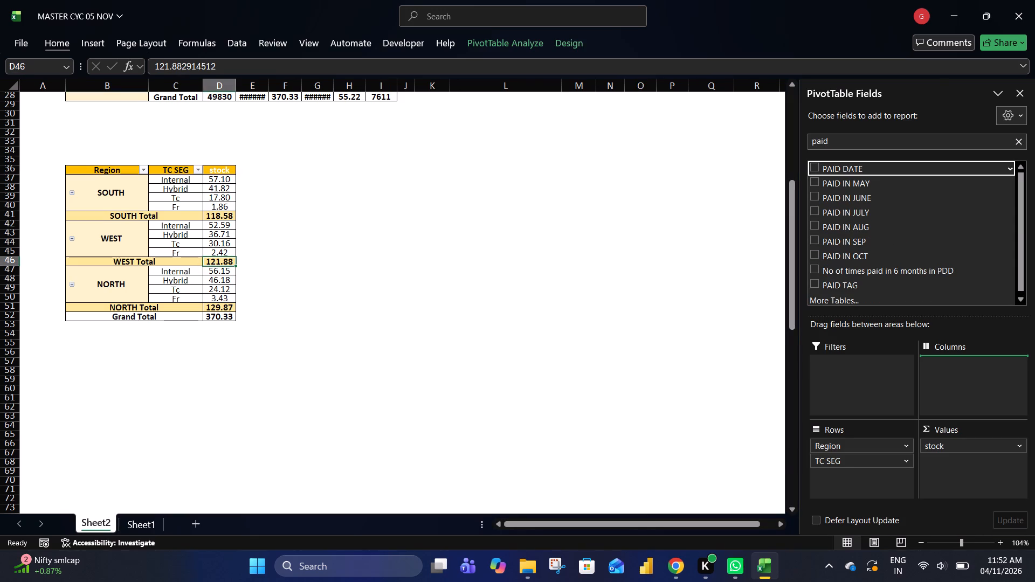
left_click_drag(961, 362, 965, 372)
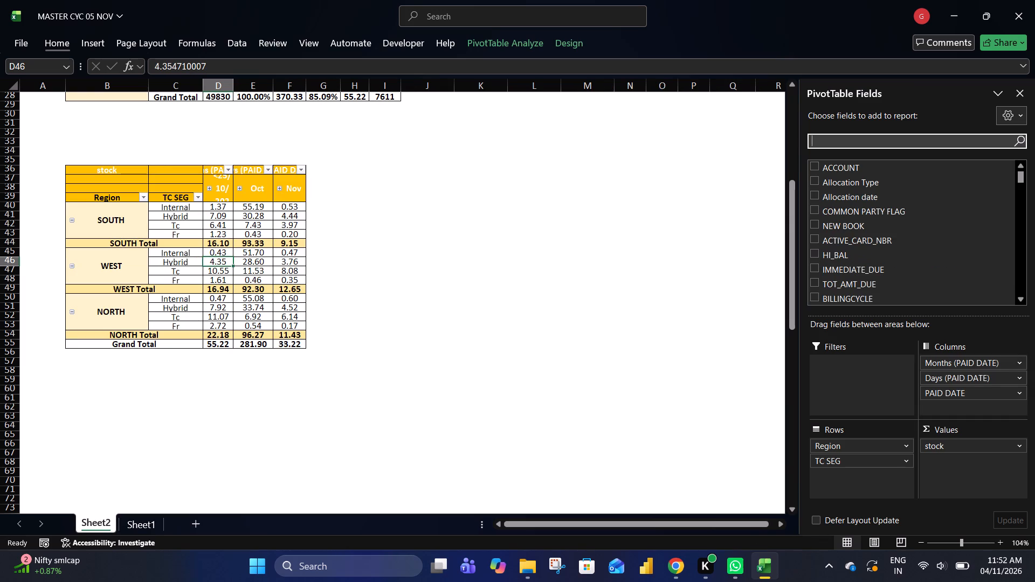
Remove the Days (PAID DATE) and Months (PAID DATE) groupings from the pivot's columns, keeping only PAID DATE.
left_click(958, 383)
left_click_drag(958, 383, 950, 382)
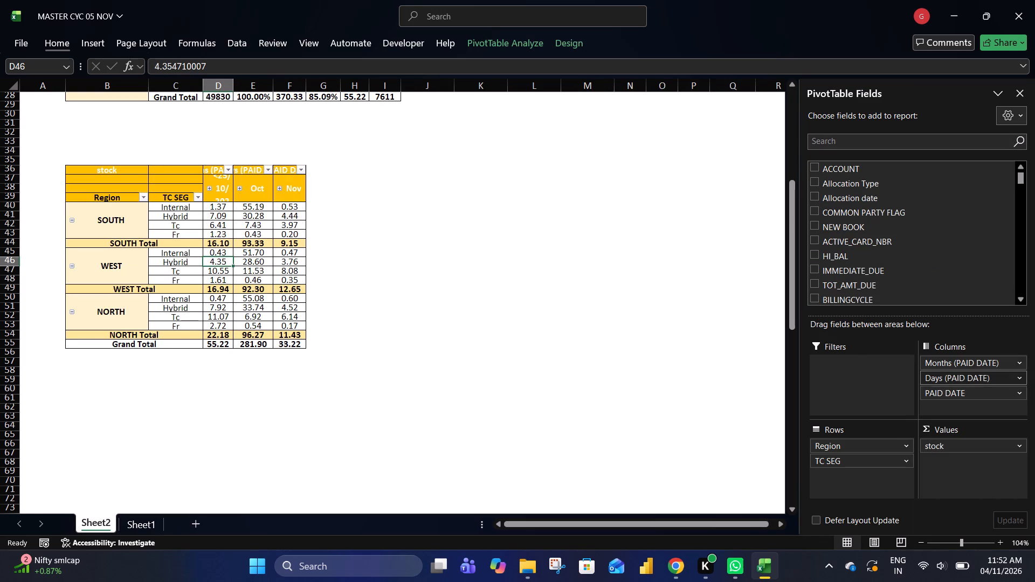
left_click_drag(950, 382, 947, 380)
left_click_drag(967, 380, 707, 343)
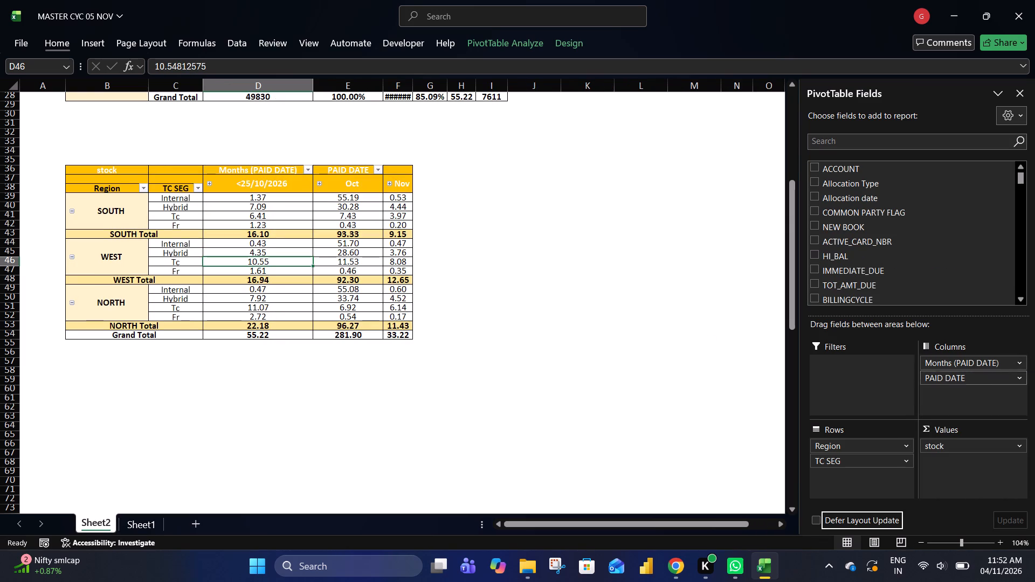
left_click_drag(971, 366, 650, 325)
left_click(618, 243)
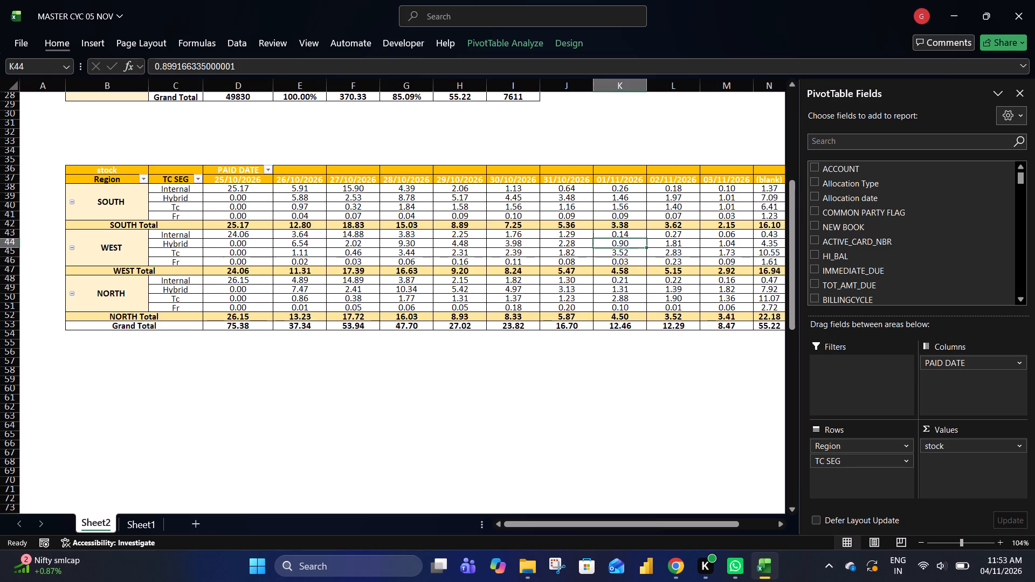
Examine the second pivot's individual paid-date columns through to (blank), including the Grand Total row.
key("ctrl+Up")
key("Left")
key("Left")
key("Left")
key("Left")
key("Left")
key("Left")
key("Left")
key("Left")
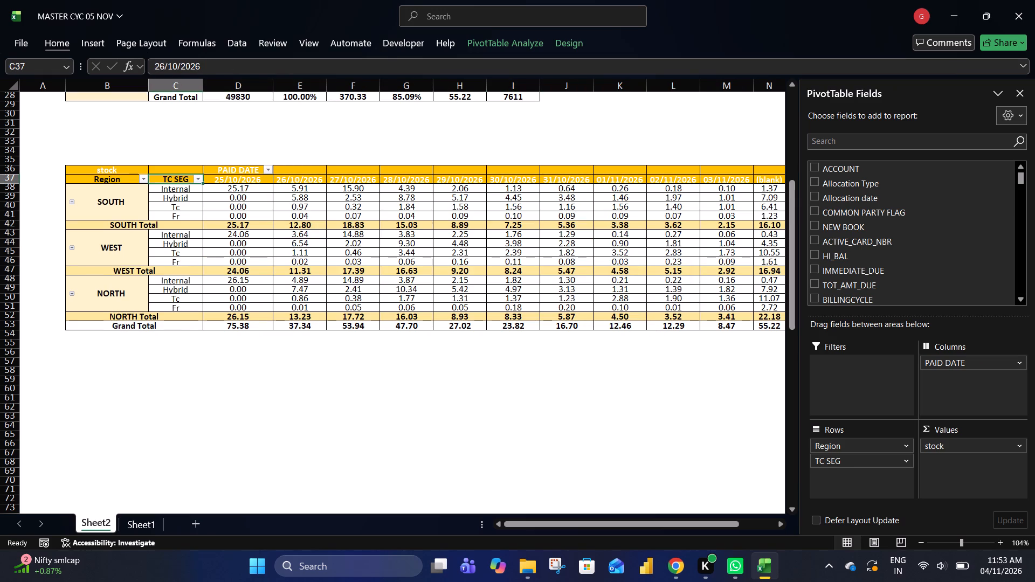
key("ctrl+Right")
key("Right")
key("Right")
key("Left")
key("ctrl+Left")
key("ctrl+Left")
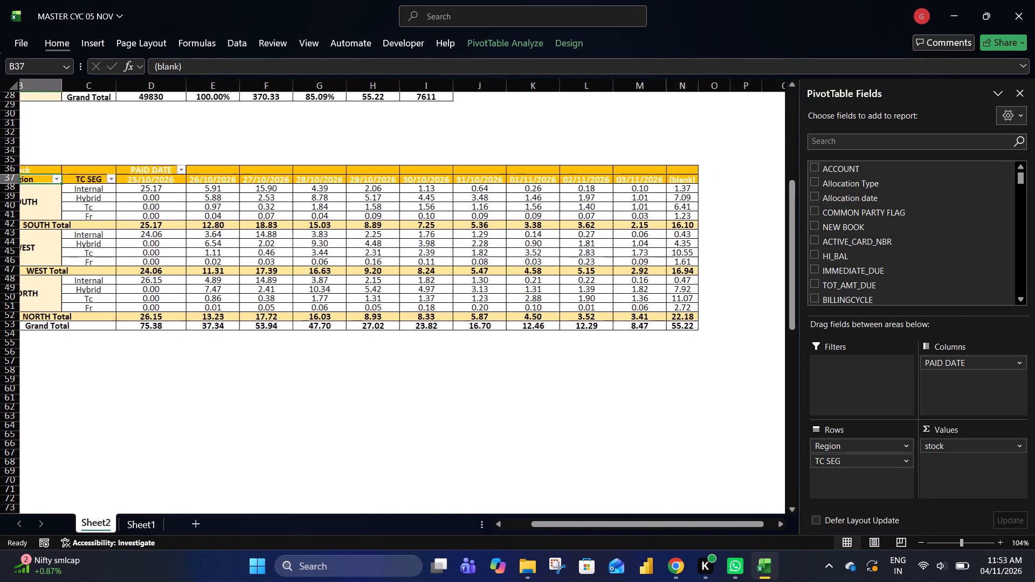
key("ctrl+Right")
key("ctrl+Down")
key("ctrl+shift+Left")
key("shift+Right")
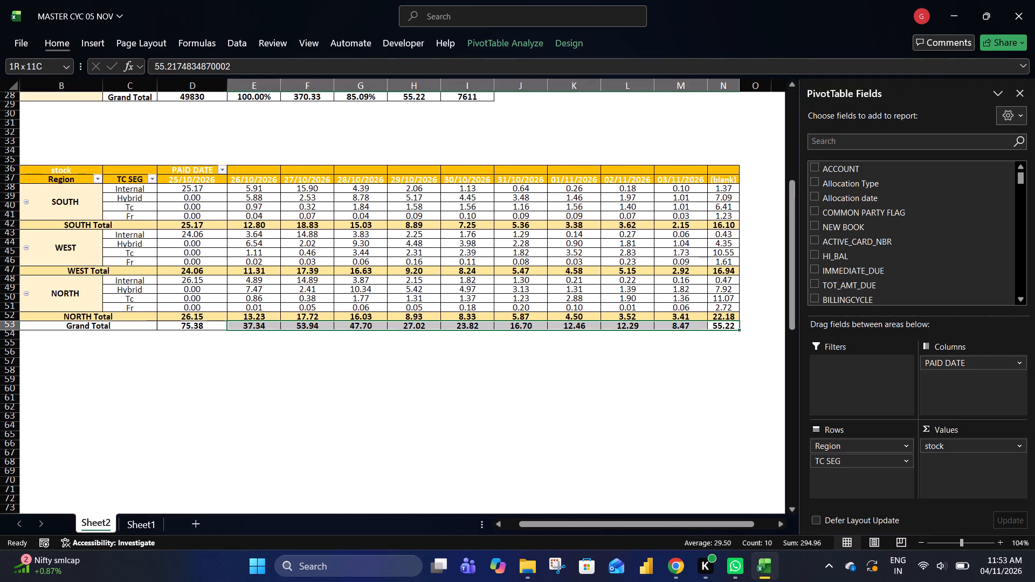
key("shift+Left")
key("ctrl+Up")
key("ctrl+Left")
key("ctrl+Left")
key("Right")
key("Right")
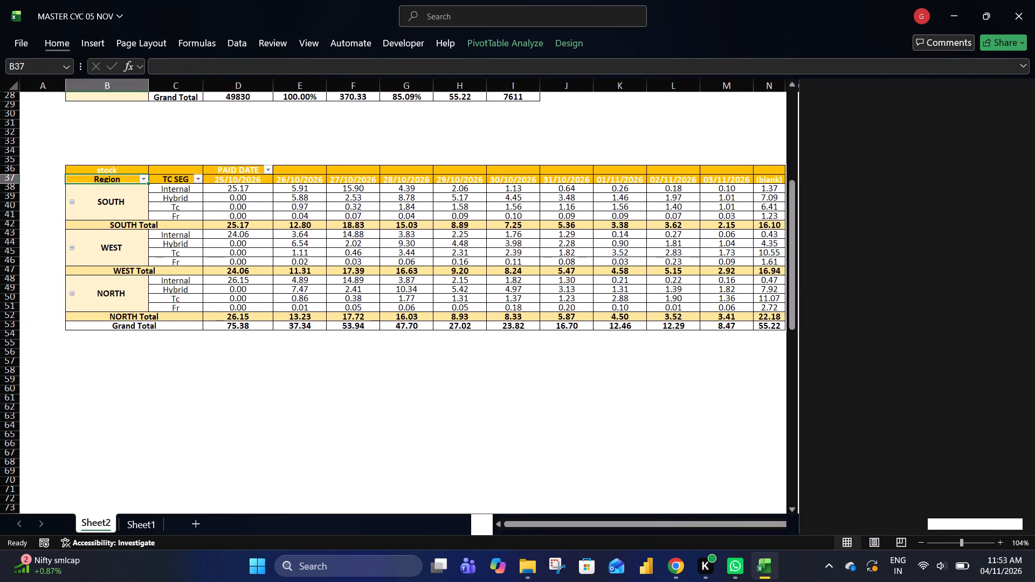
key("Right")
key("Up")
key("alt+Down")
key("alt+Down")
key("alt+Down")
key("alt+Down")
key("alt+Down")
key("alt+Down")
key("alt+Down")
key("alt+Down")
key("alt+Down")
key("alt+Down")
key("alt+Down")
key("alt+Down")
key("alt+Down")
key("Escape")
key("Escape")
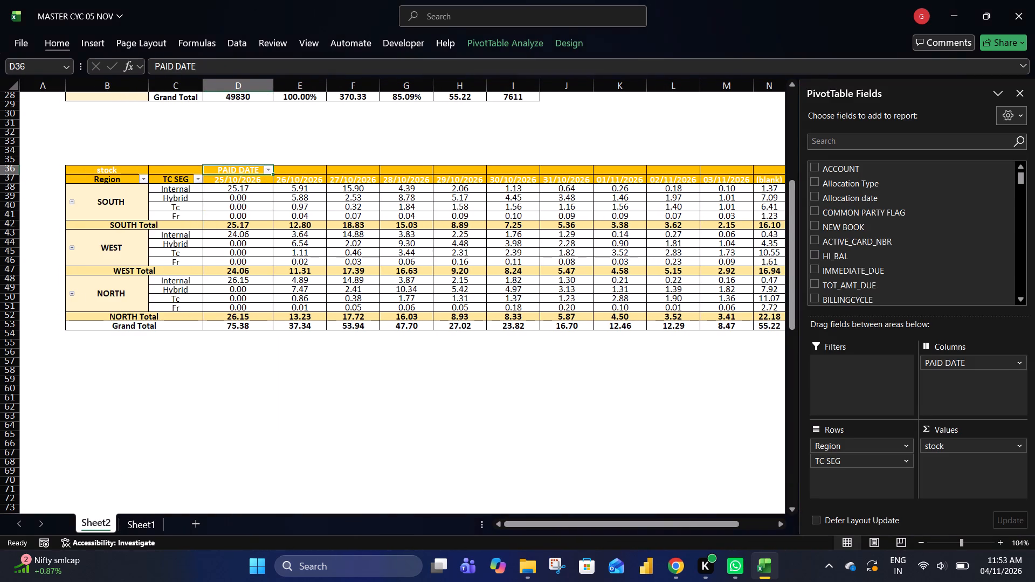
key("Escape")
Review the second pivot's Grand Total row and its date headers from (blank) back to 25/10/2026.
key("Down")
key("ctrl+Down")
key("ctrl+Right")
key("ctrl+Up")
key("Right")
key("Left")
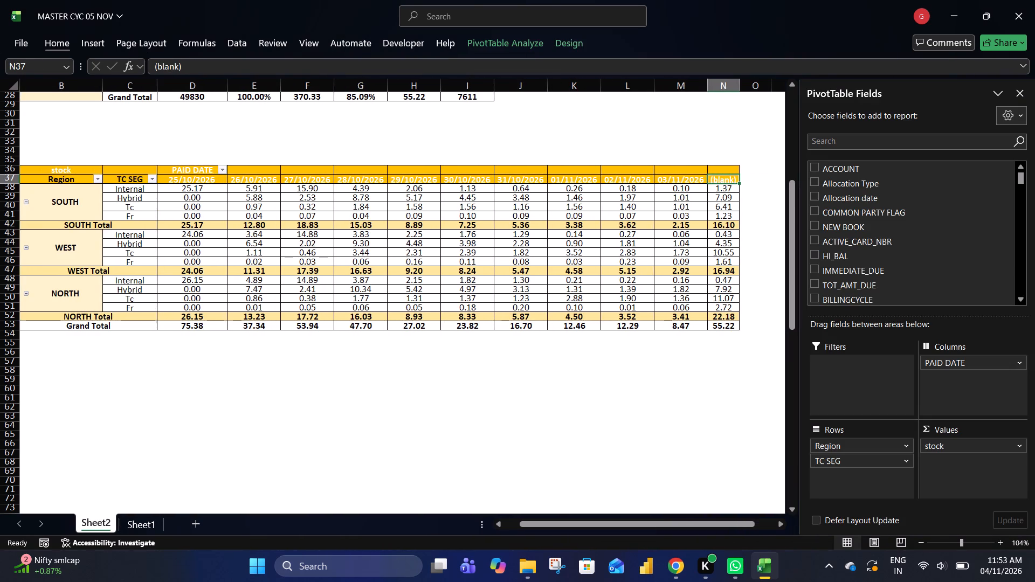
key("ctrl+shift+Left")
key("Left")
key("ctrl+Left")
key("Left")
key("Right")
key("Right")
key("Right")
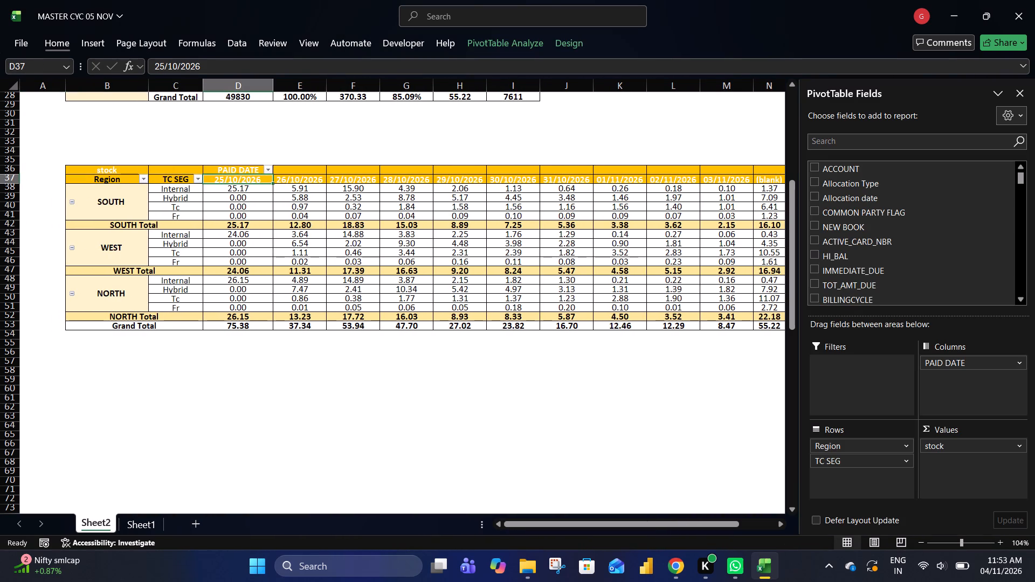
key("ctrl+Down")
key("ctrl+Up")
Examine the stock paid on 25/10/2026, 26/10/2026 and 27/10/2026, from the SOUTH Internal row down to the Grand Total.
key("Right")
key("Right")
key("Right")
key("Left")
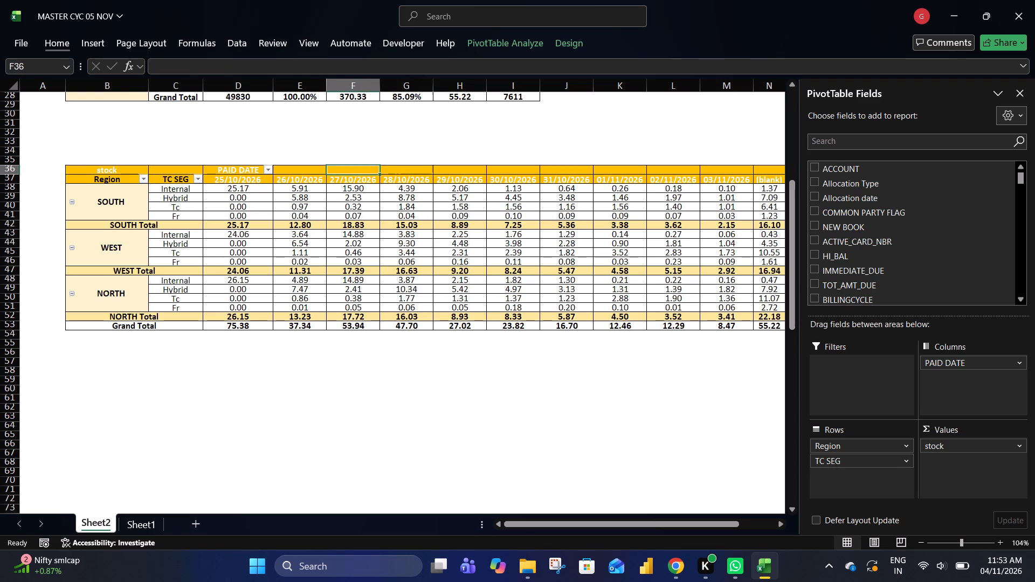
key("Left")
key("Down")
key("Left")
key("Down")
key("Up")
key("Down")
key("Right")
key("Right")
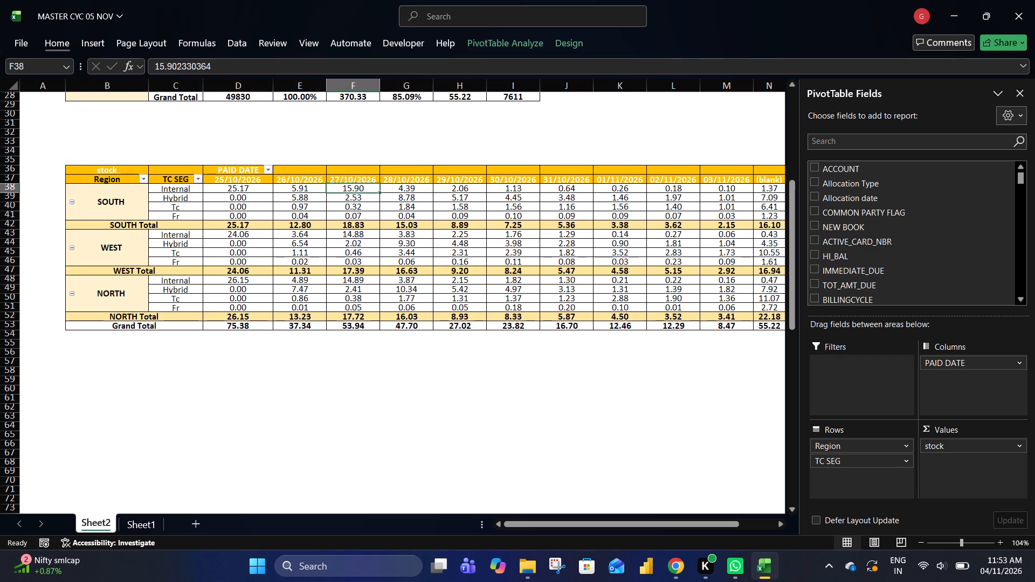
key("Left")
key("Left")
key("Right")
key("Right")
key("Right")
key("Left")
key("Left")
key("ctrl+Down")
key("ctrl+Up")
key("Right")
key("ctrl+Down")
key("Up")
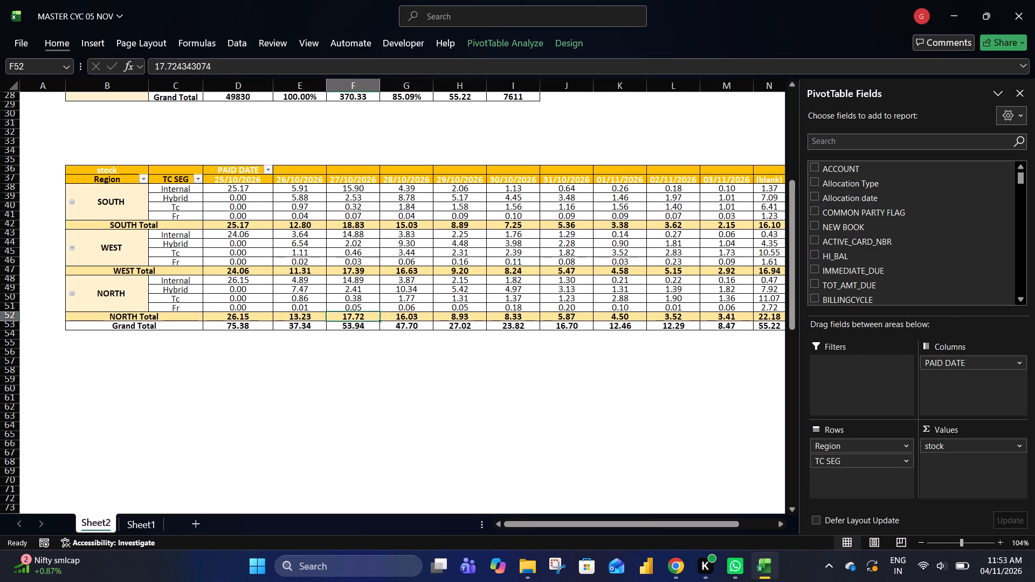
key("ctrl+Up")
key("Left")
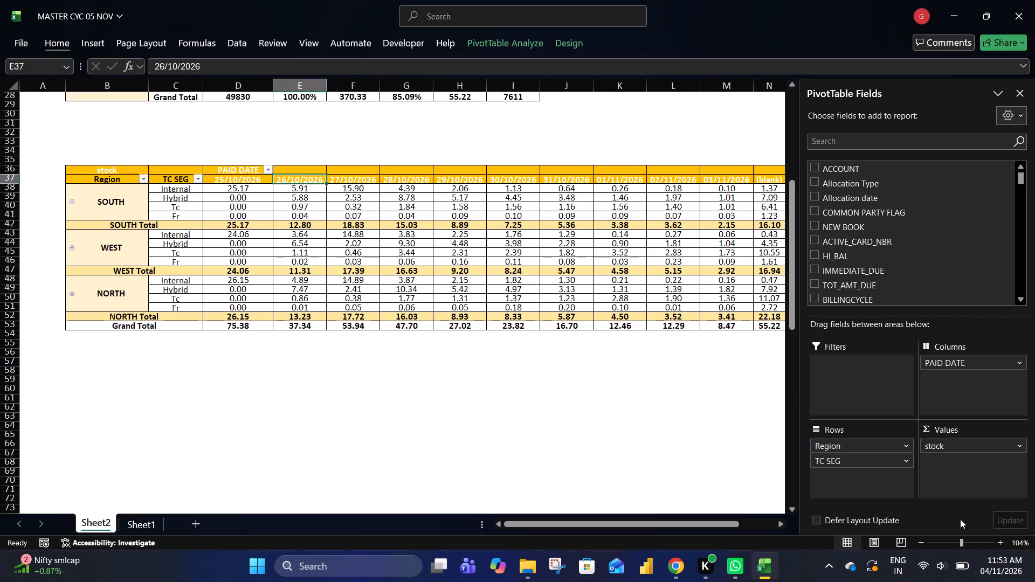
Check the October 2026 dates and weekdays in the system calendar.
left_click(995, 578)
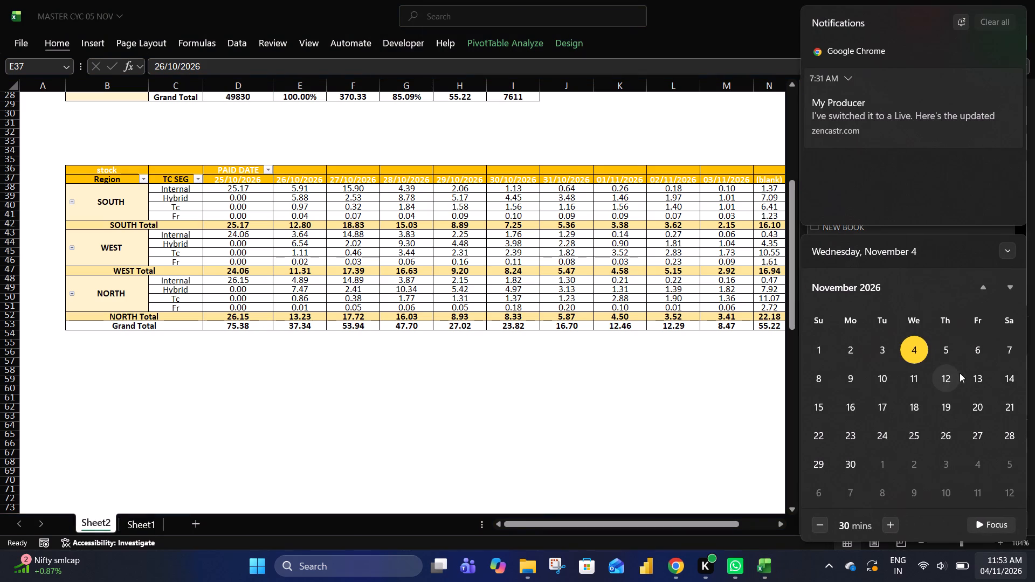
left_click(1003, 289)
double_click(984, 288)
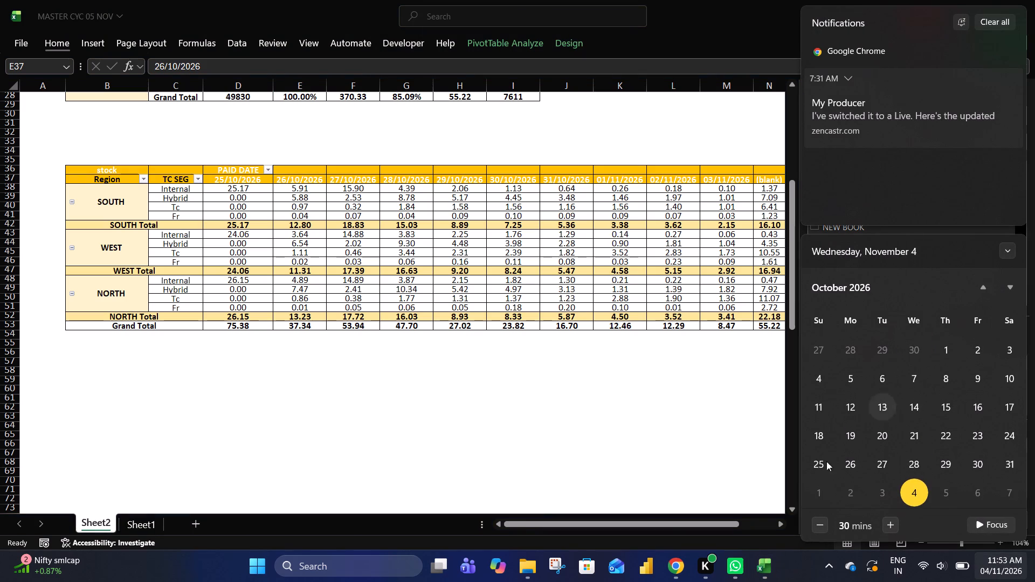
left_click(660, 436)
Examine the SOUTH Internal stock under the 27/10/2026 to 29/10/2026 date headers in the second pivot.
left_click(452, 372)
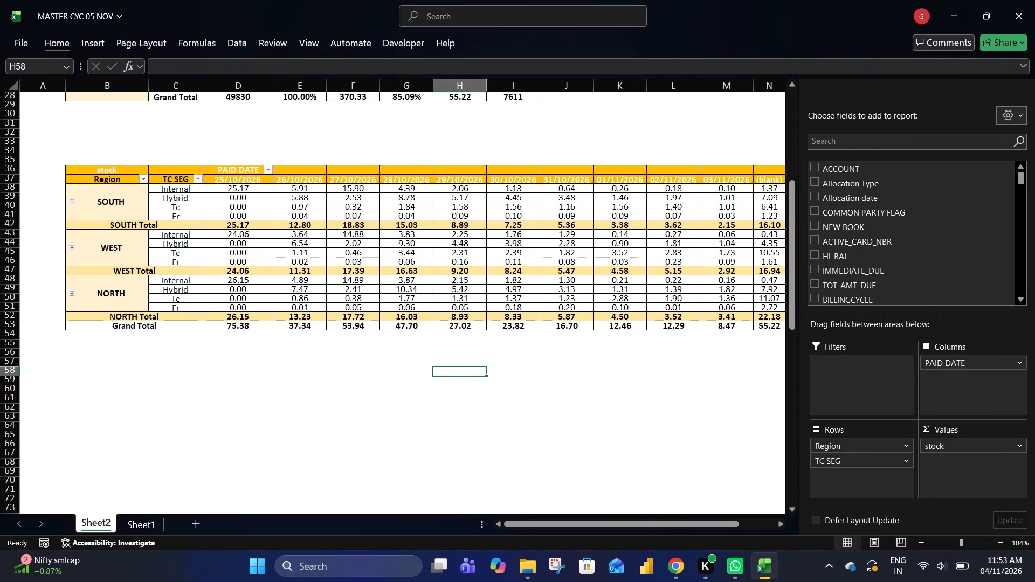
key("Left")
key("Left")
key("Left")
key("ctrl+Up")
key("ctrl+Up")
key("Right")
key("Right")
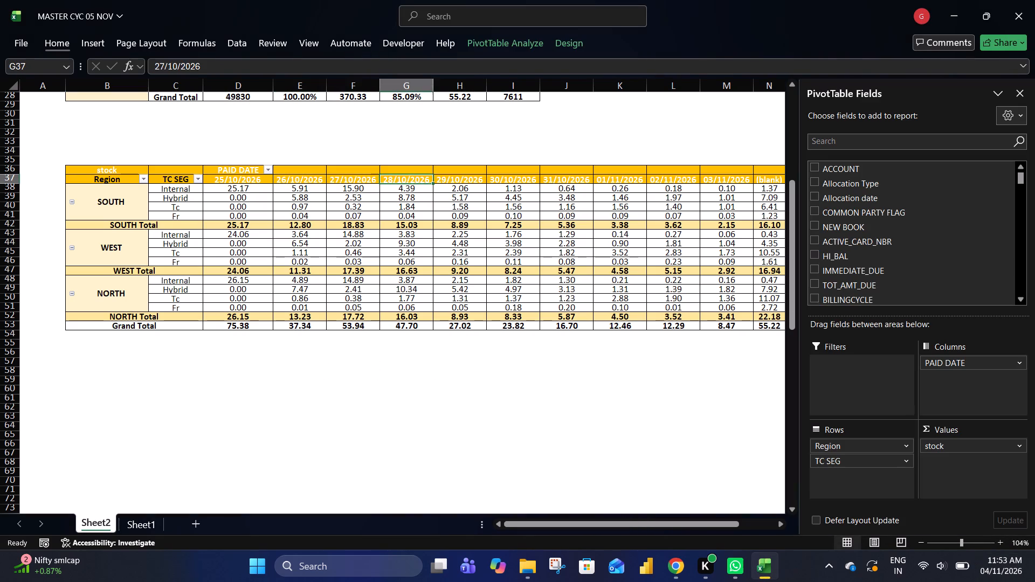
key("Down")
key("Left")
key("Right")
key("Up")
key("Right")
key("Down")
key("Left")
key("Right")
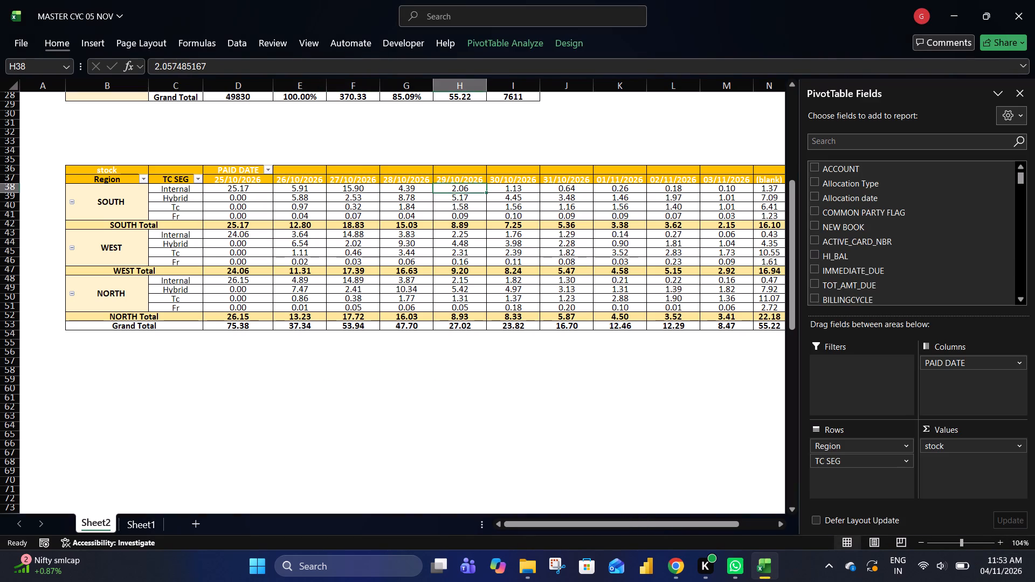
Examine the SOUTH Internal stock through the (blank) column and the Grand Totals under 03/11/2026 and (blank) in the second pivot.
key("Right")
key("Right")
key("Right")
key("Right")
key("Right")
key("Right")
key("Right")
key("Right")
key("ctrl+Left")
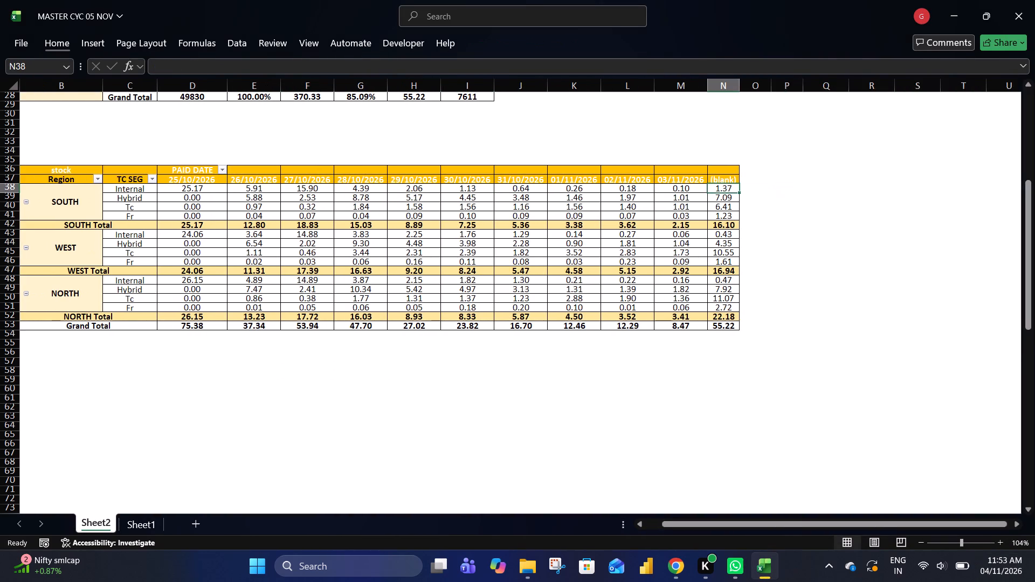
key("Left")
key("ctrl+Down")
key("ctrl+Up")
key("Left")
key("Right")
key("ctrl+Down")
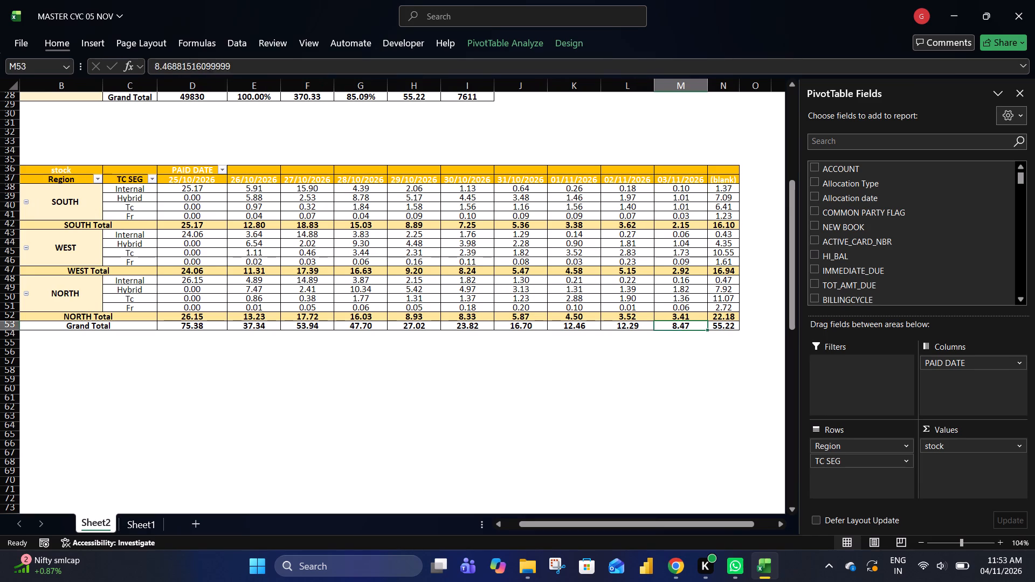
key("ctrl+Up")
key("ctrl+Left")
key("ctrl+Left")
key("ctrl+Right")
key("ctrl+Right")
key("ctrl+Down")
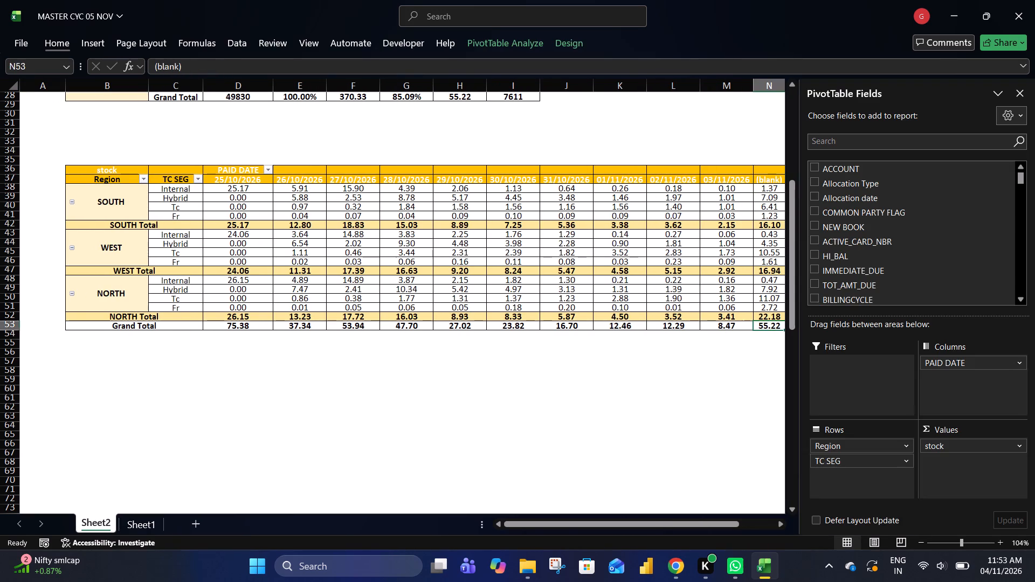
Examine the second pivot's PAID DATE heading and its first date headers, 25/10/2026 and 26/10/2026.
key("ctrl+Up")
key("ctrl+Left")
key("Right")
key("Right")
key("Right")
key("Left")
key("Up")
key("Down")
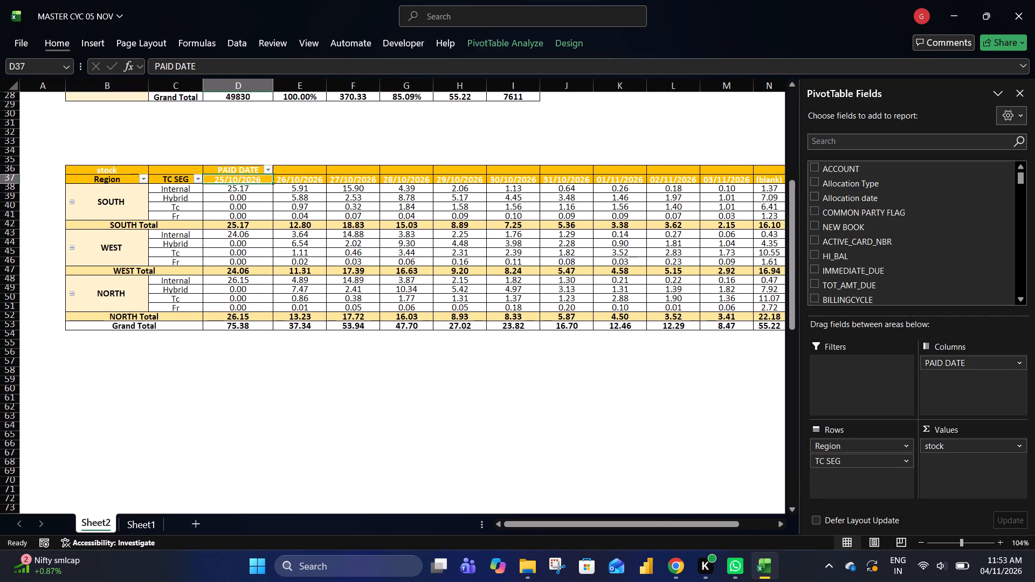
key("Up")
key("Down")
key("Down")
key("Up")
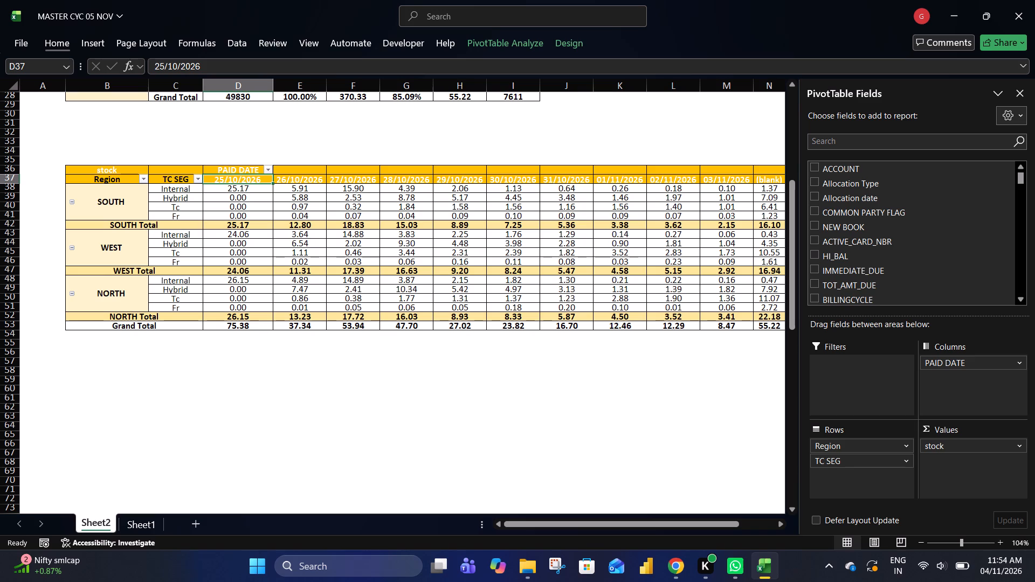
key("Right")
key("Right")
key("ctrl+Left")
key("Right")
key("Right")
key("Right")
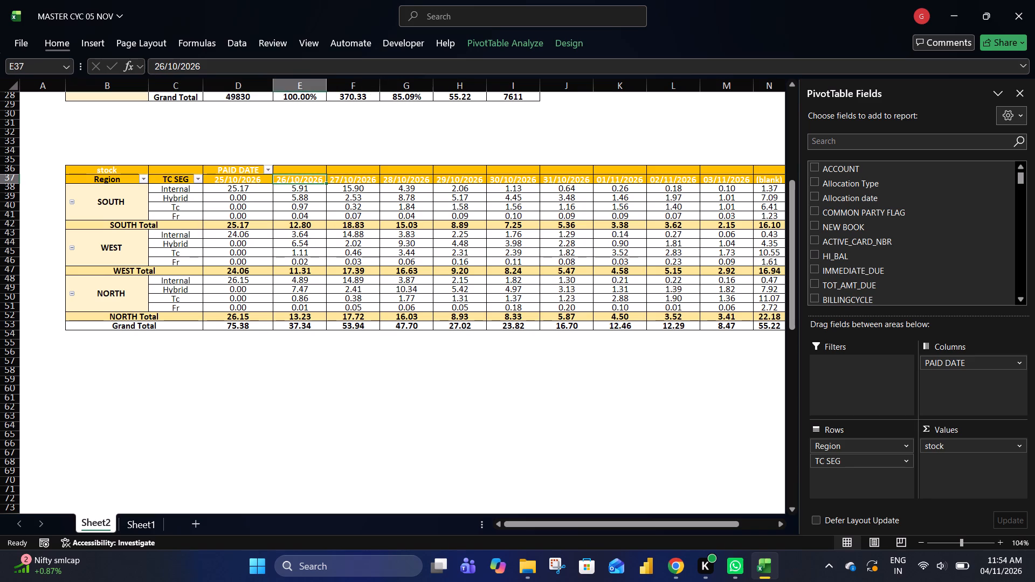
key("Left")
key("ctrl+Down")
key("ctrl+Up")
Rename the second pivot's PAID DATE column field heading as PAID STOCK.
key("Up")
key("Down")
key("Down")
key("Up")
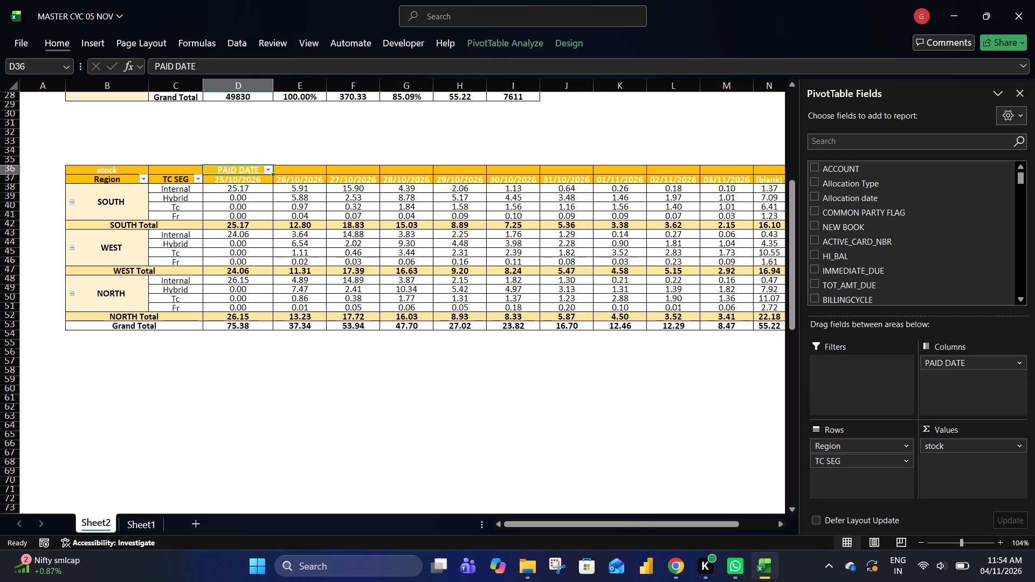
key("F2")
key("shift+Left")
key("shift+Left")
key("shift+Left")
key("shift+Left")
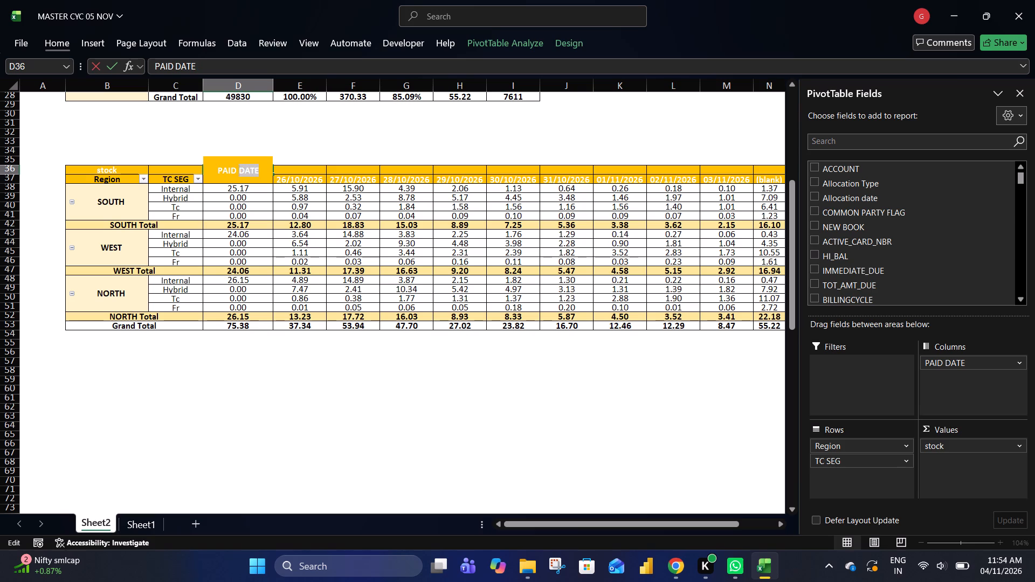
type("STOCK")
key("Return")
Replace the stock label above the Region header of the second pivot with a single space.
key("Down")
key("Up")
key("ctrl+Up")
key("ctrl+Left")
key("Down")
key("Up")
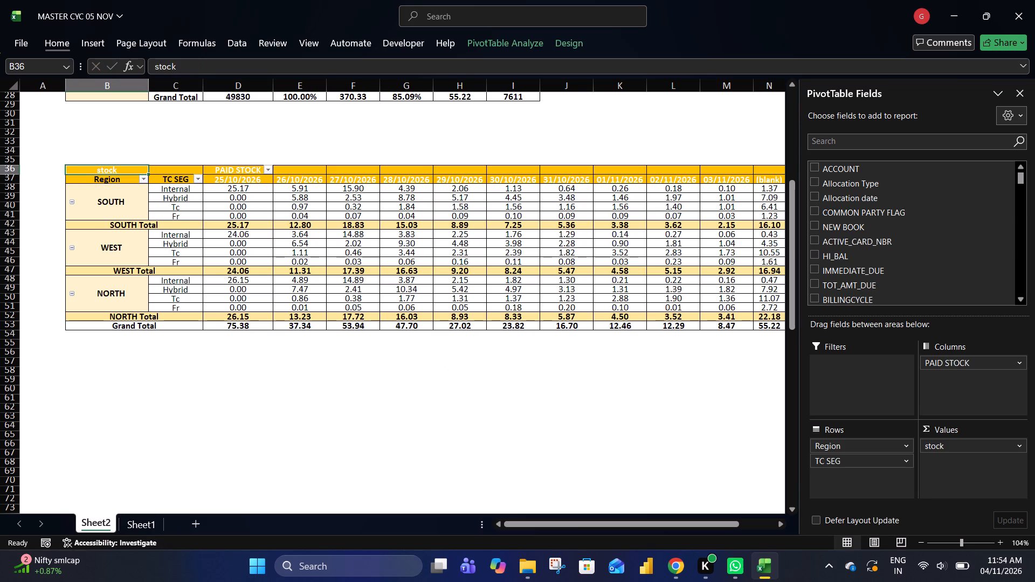
key("space")
key("Return")
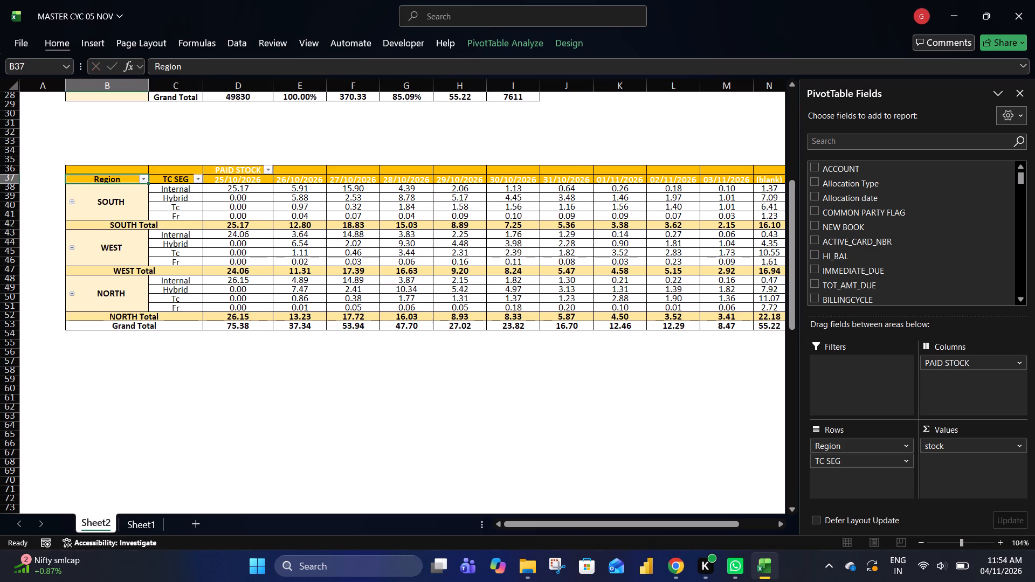
Review the second pivot's date headers between the last (blank) column and 26/10/2026.
key("Right")
key("ctrl+Right")
key("ctrl+Down")
key("ctrl+Up")
key("Left")
key("Left")
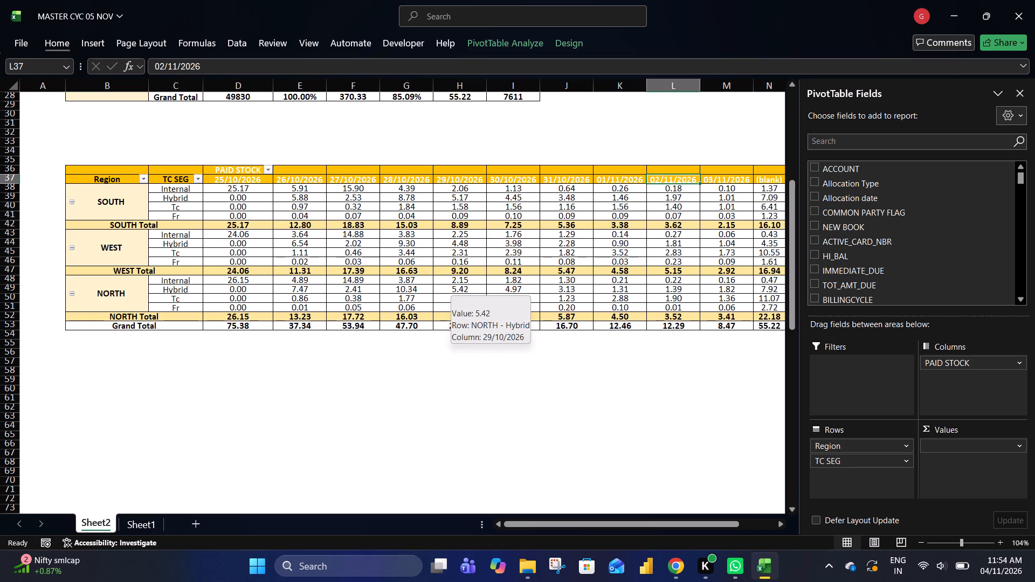
key("Right")
key("Left")
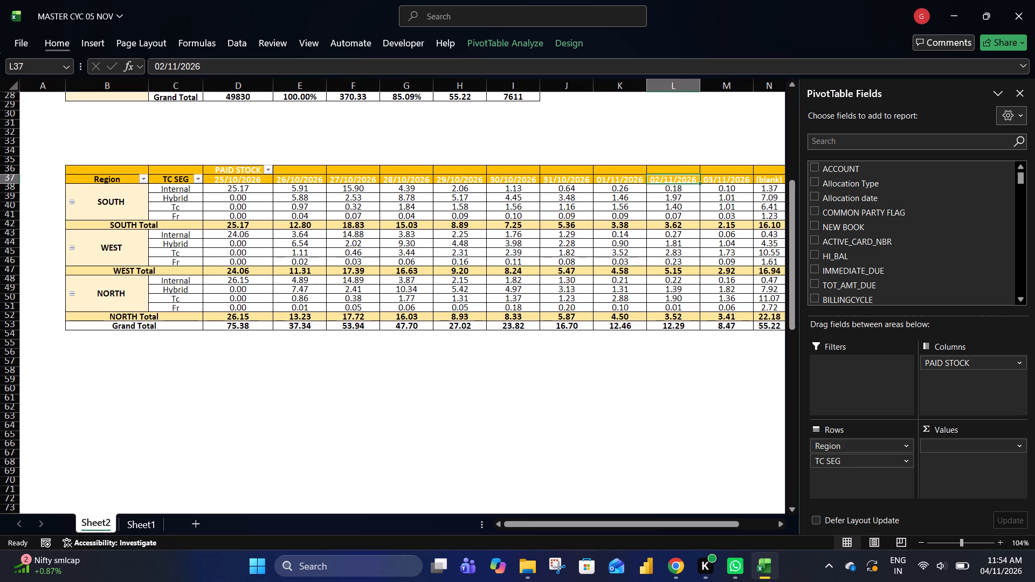
key("ctrl+Left")
key("ctrl+Right")
key("Left")
key("Left")
key("Left")
key("Left")
key("Right")
key("Left")
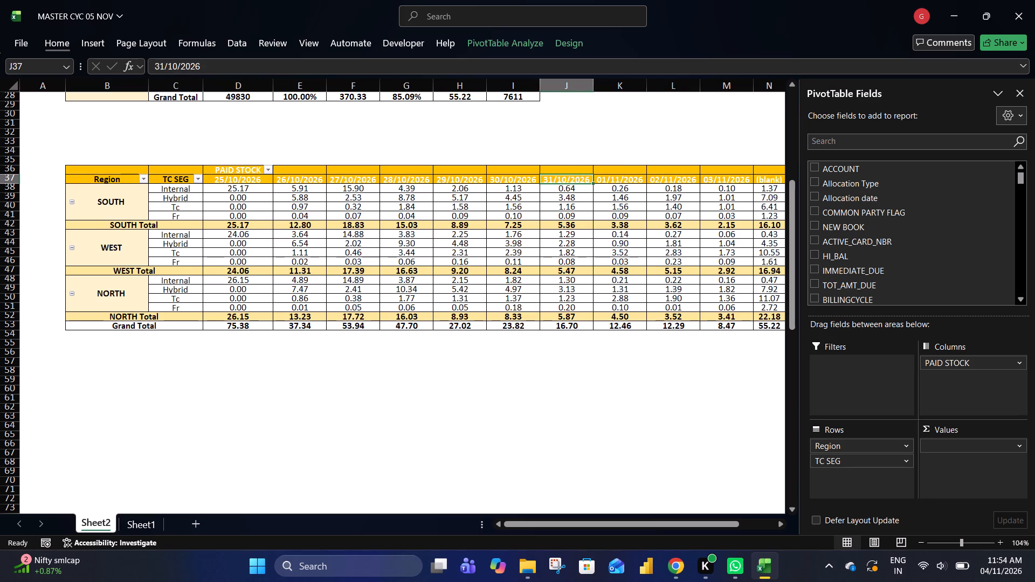
key("ctrl+Left")
key("Right")
key("Right")
key("Right")
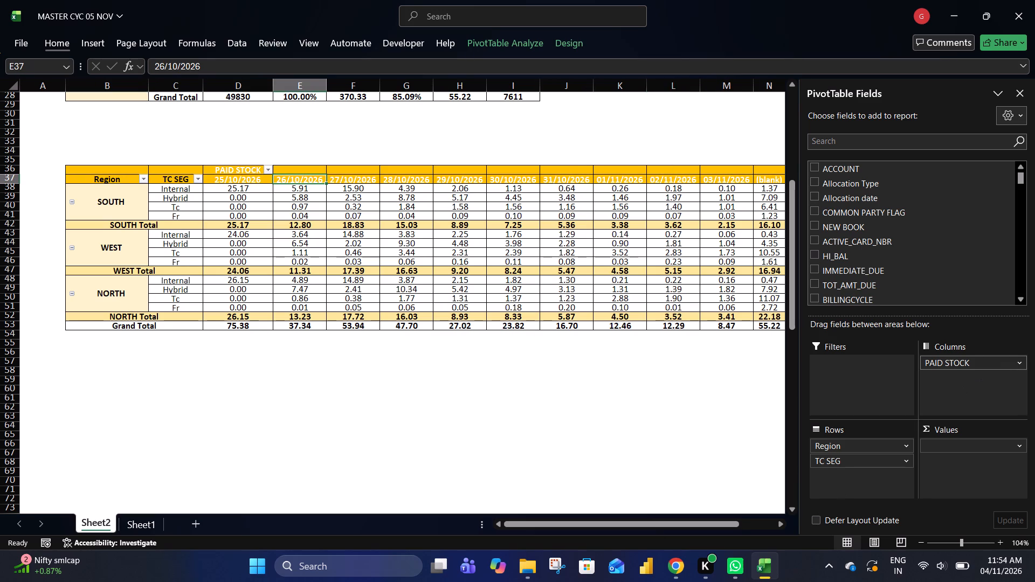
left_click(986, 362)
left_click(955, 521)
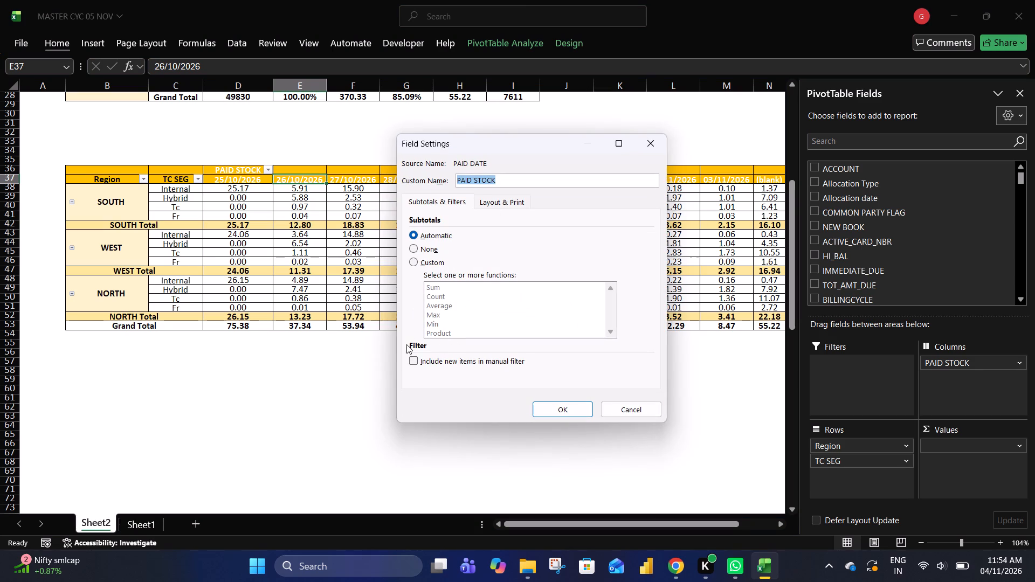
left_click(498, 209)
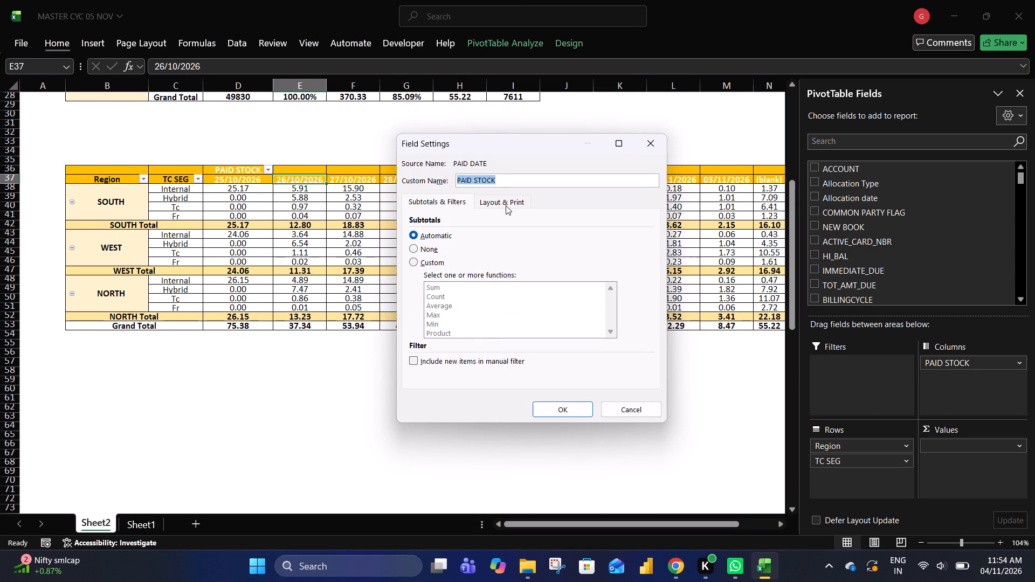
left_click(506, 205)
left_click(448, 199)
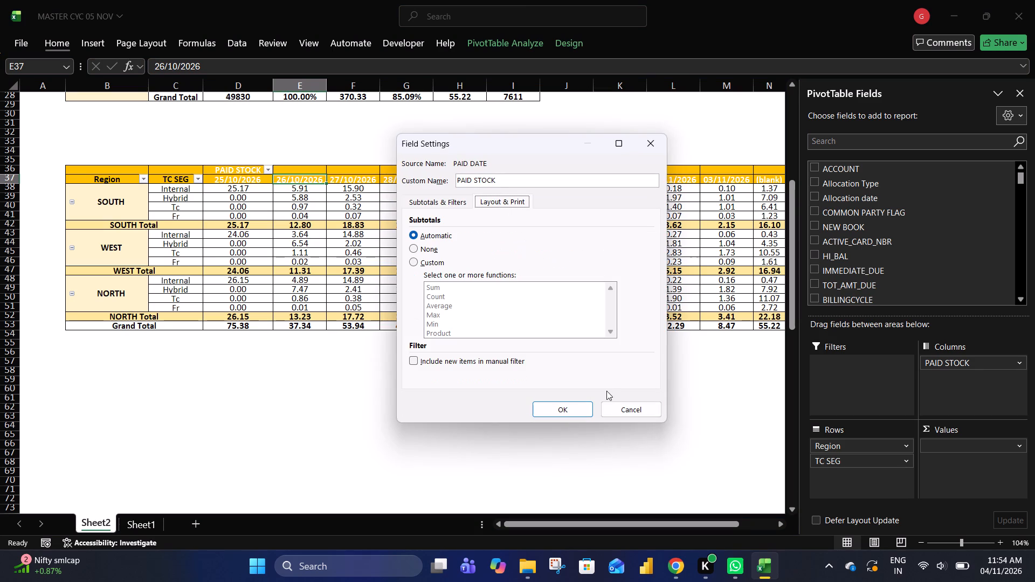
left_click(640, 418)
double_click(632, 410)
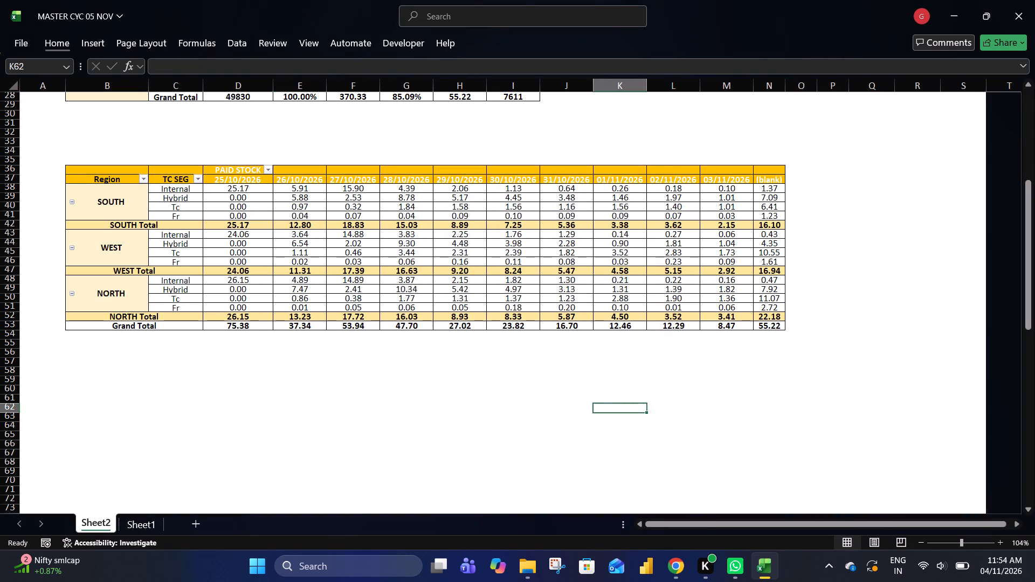
Rename the (blank) column header at the end of the second pivot's date row as UNPAID.
left_click(585, 392)
key("ctrl+Up")
key("ctrl+Up")
key("ctrl+Down")
key("ctrl+Up")
key("ctrl+Right")
key("Left")
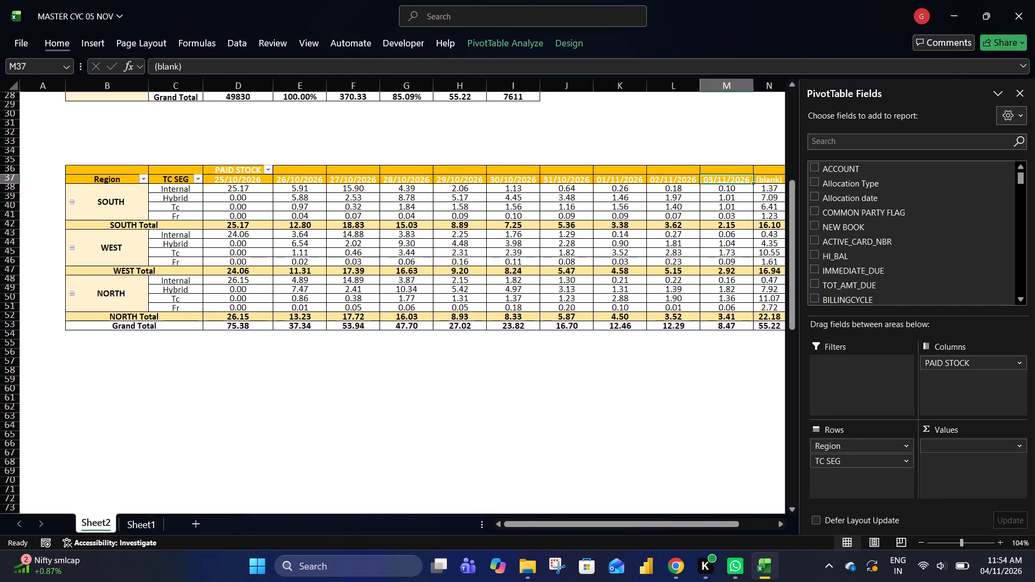
key("Left")
key("Right")
key("Right")
key("ctrl+Down")
key("ctrl+Up")
key("Left")
key("Right")
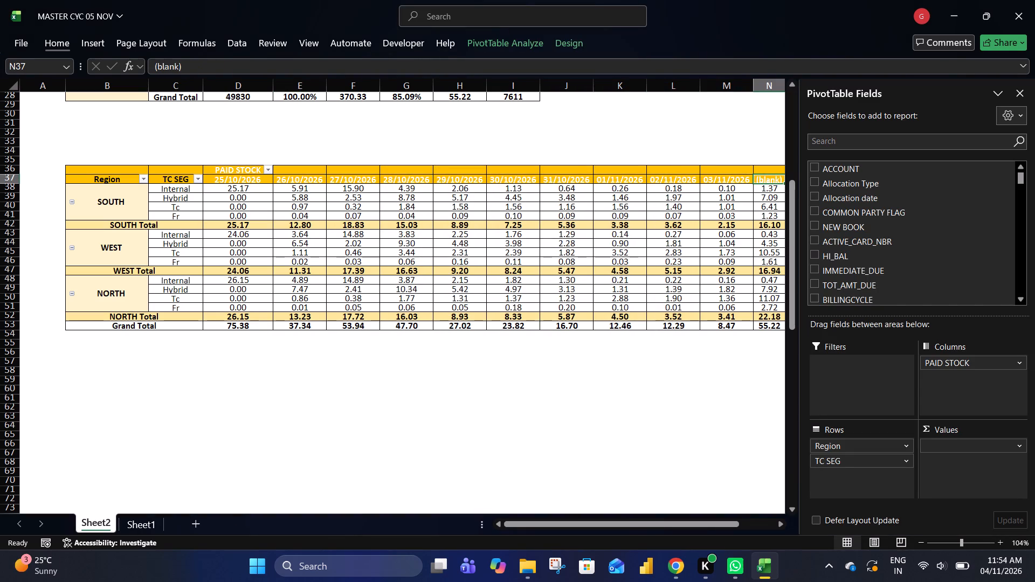
type("UNA")
key("BackSpace")
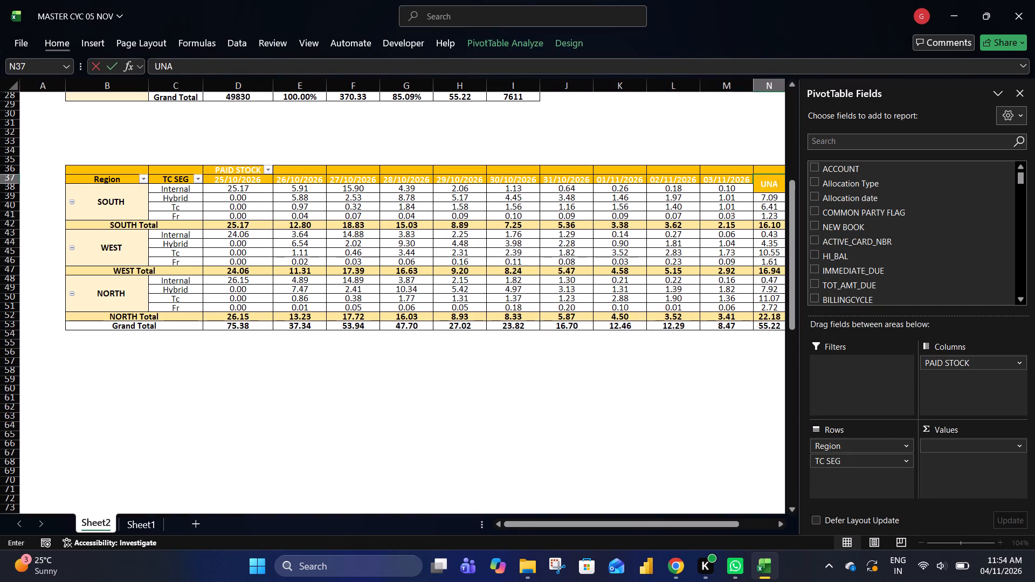
type("PAID")
key("Return")
key("Up")
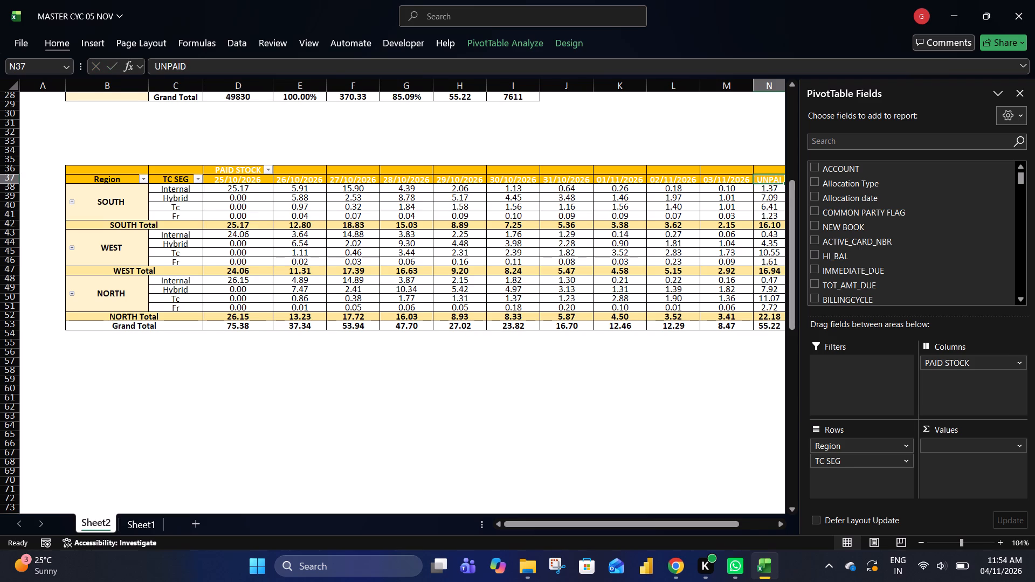
key("Right")
key("Left")
type("UNPAID")
key("Return")
key("Up")
Examine the Region, TC SEG, PAID STOCK and 25/10/2026 heading cells of the second pivot.
key("ctrl+Left")
key("Right")
key("Right")
key("Left")
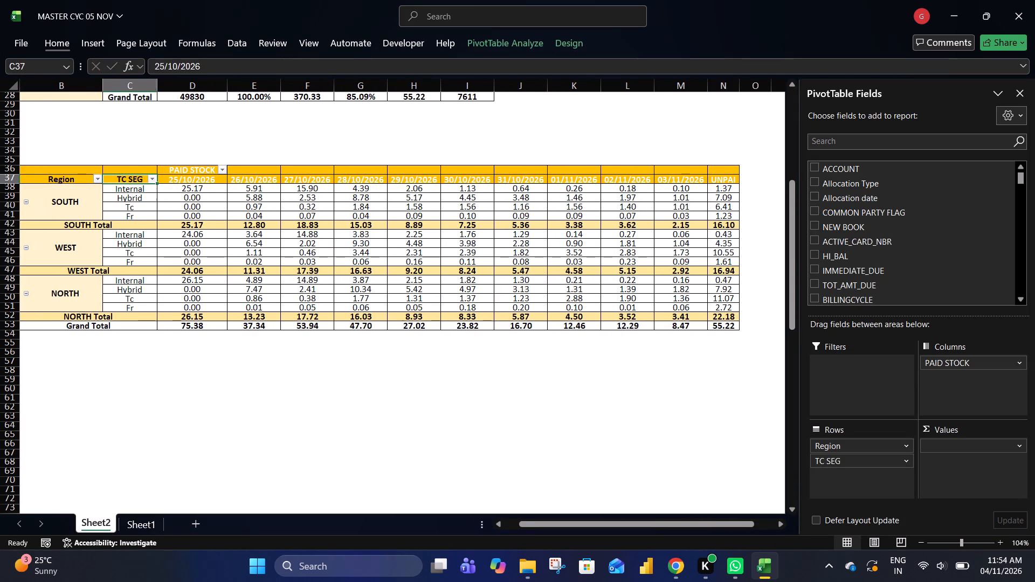
key("Left")
key("Left")
key("Right")
key("Right")
key("Right")
key("Up")
key("Left")
key("Right")
key("Down")
key("ctrl+Left")
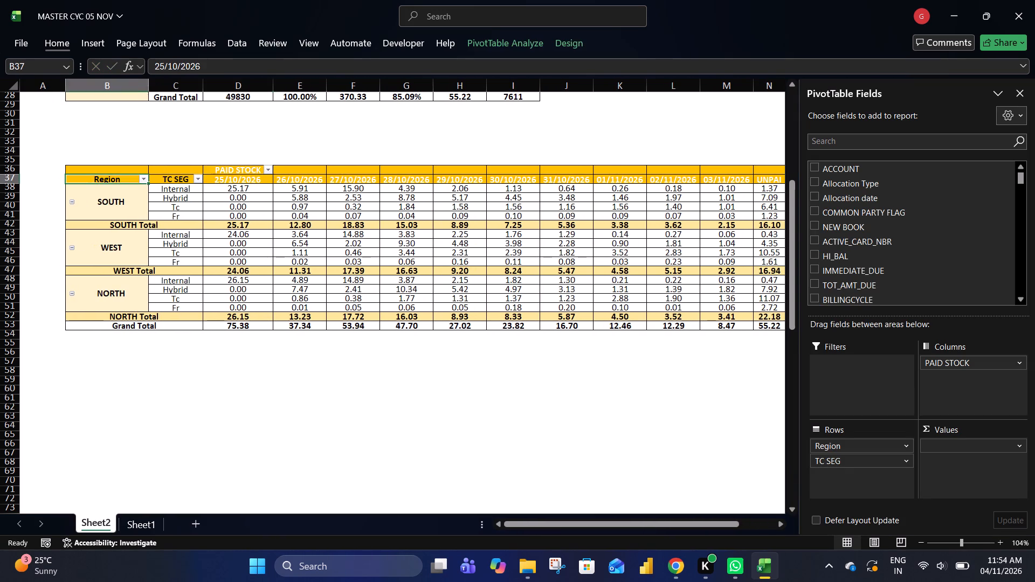
Set the font colour of the PAID STOCK heading row and the 25/10/2026 to UNPAID headers to the darkest shade of theme black.
key("Right")
key("Right")
key("ctrl+shift+Right")
key("shift+Up")
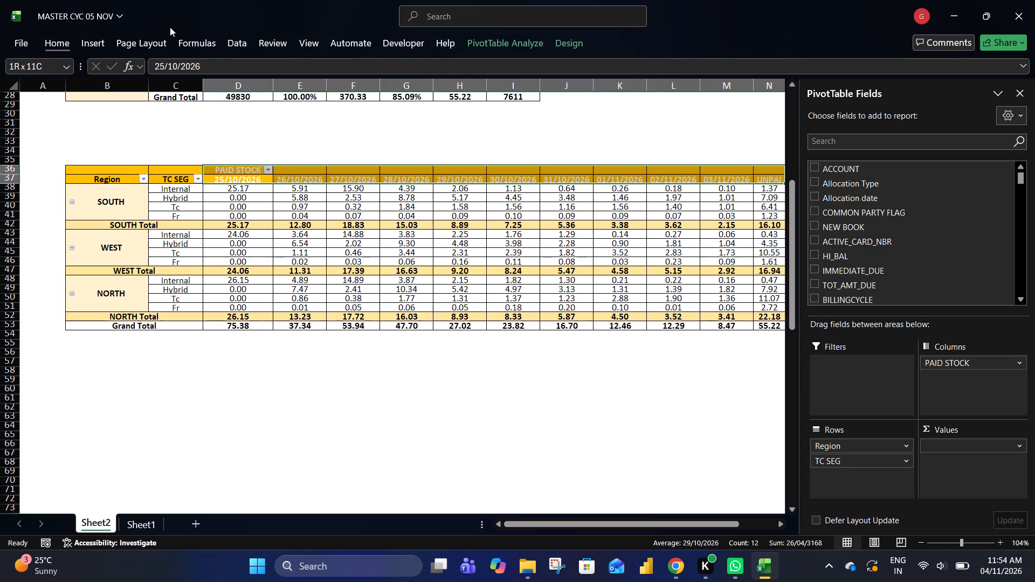
left_click(53, 44)
left_click(199, 94)
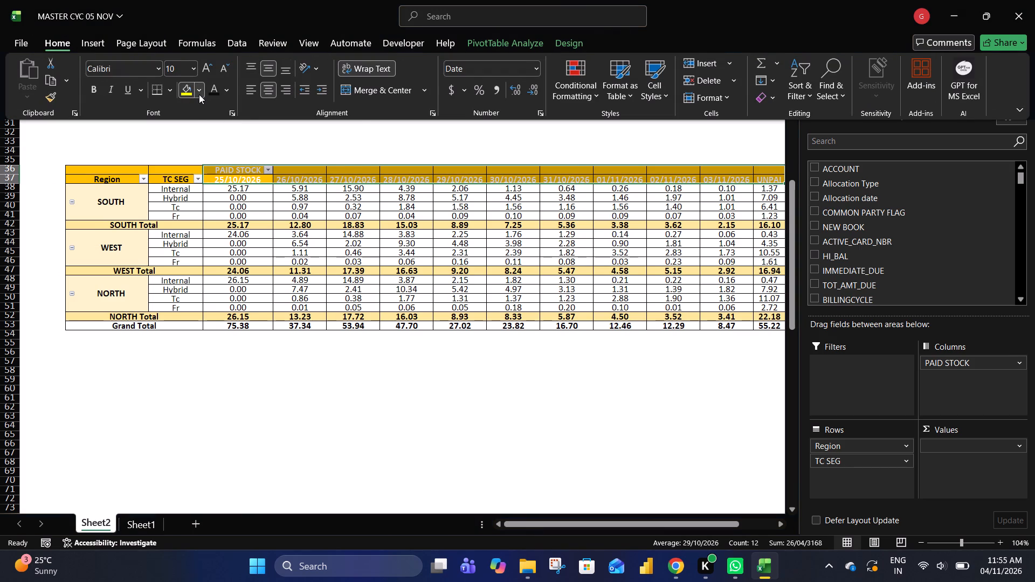
left_click(225, 88)
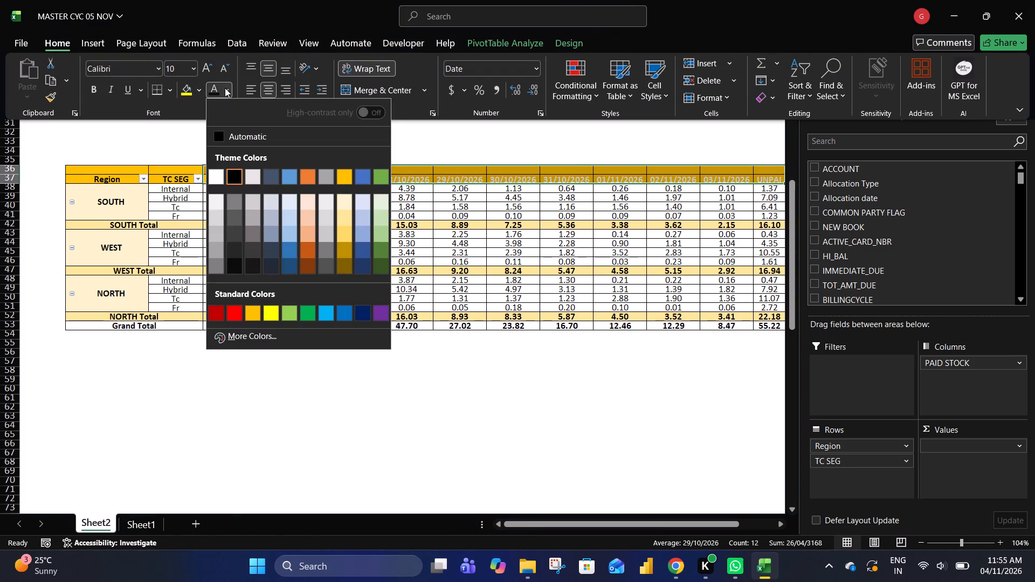
left_click(234, 175)
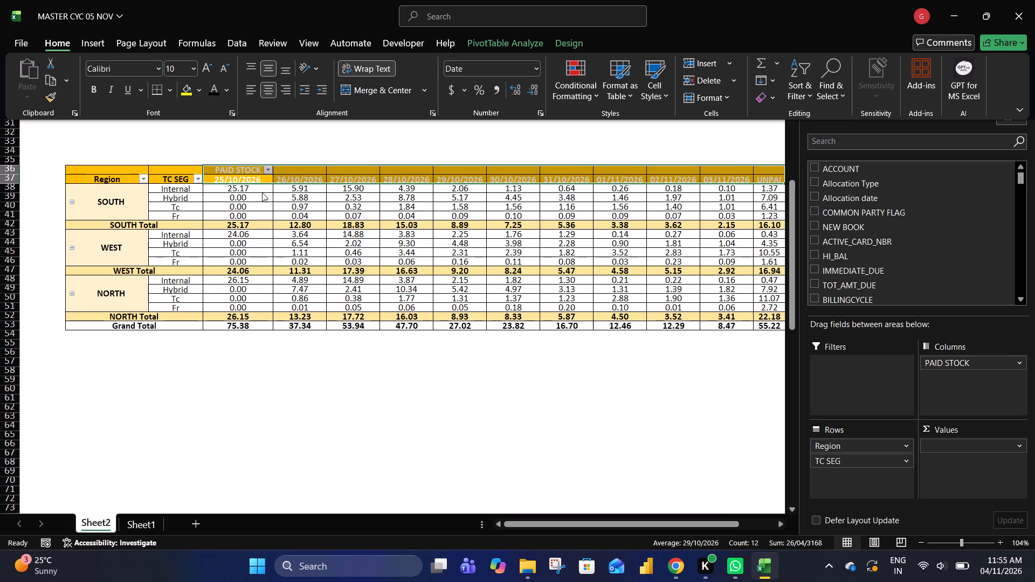
left_click(225, 92)
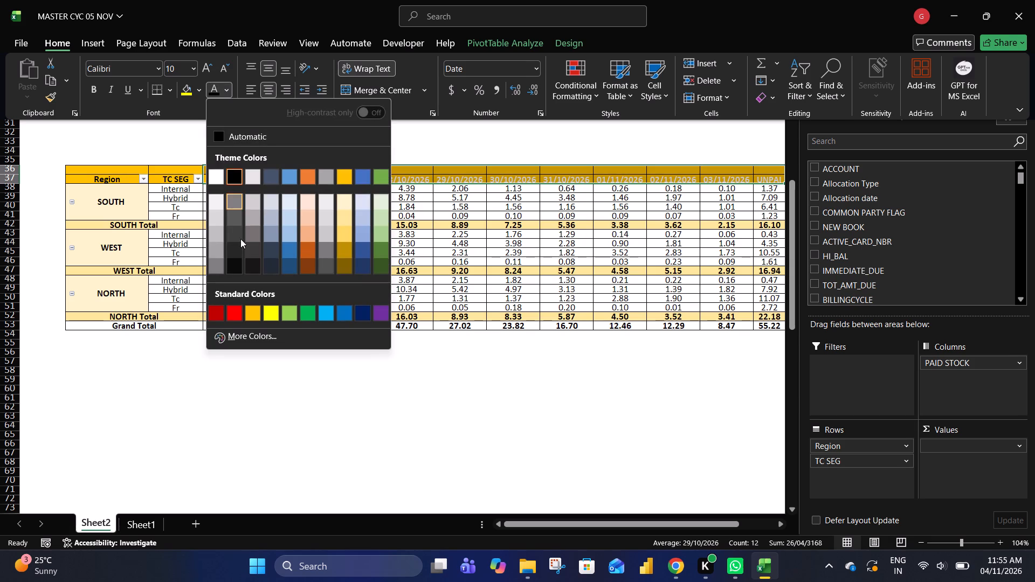
left_click(237, 268)
left_click(292, 267)
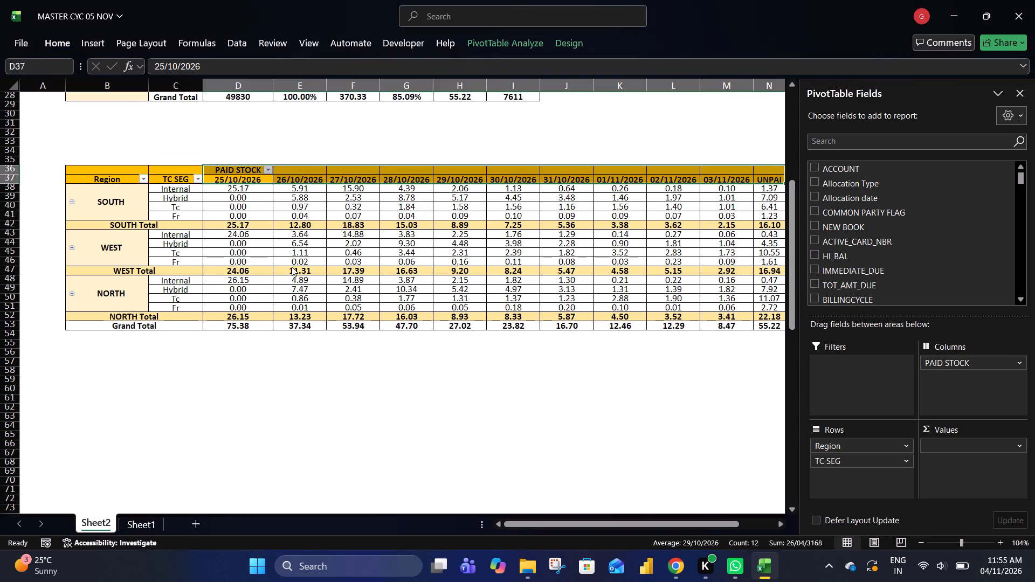
left_click(292, 267)
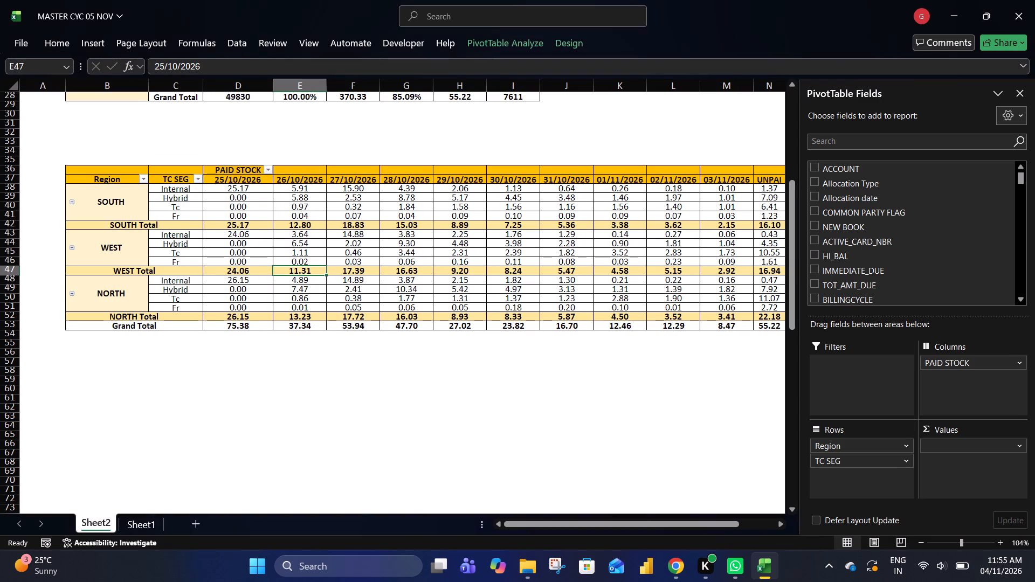
Check the second pivot's header row through UNPAID and the overall layout of Sheet2 from its first row.
key("ctrl+Up")
key("ctrl+Right")
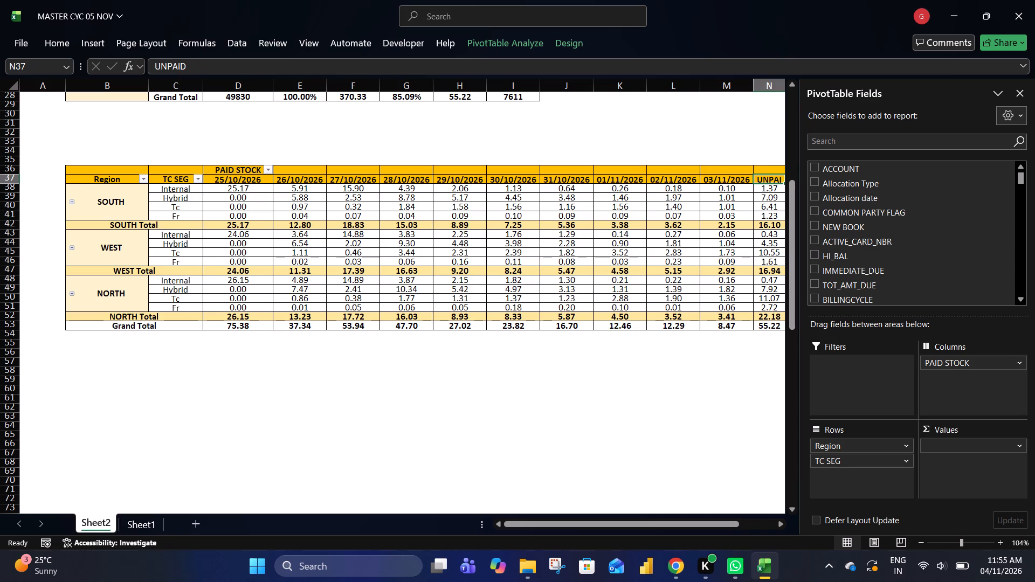
key("ctrl+Left")
key("ctrl+Left")
key("ctrl+Up")
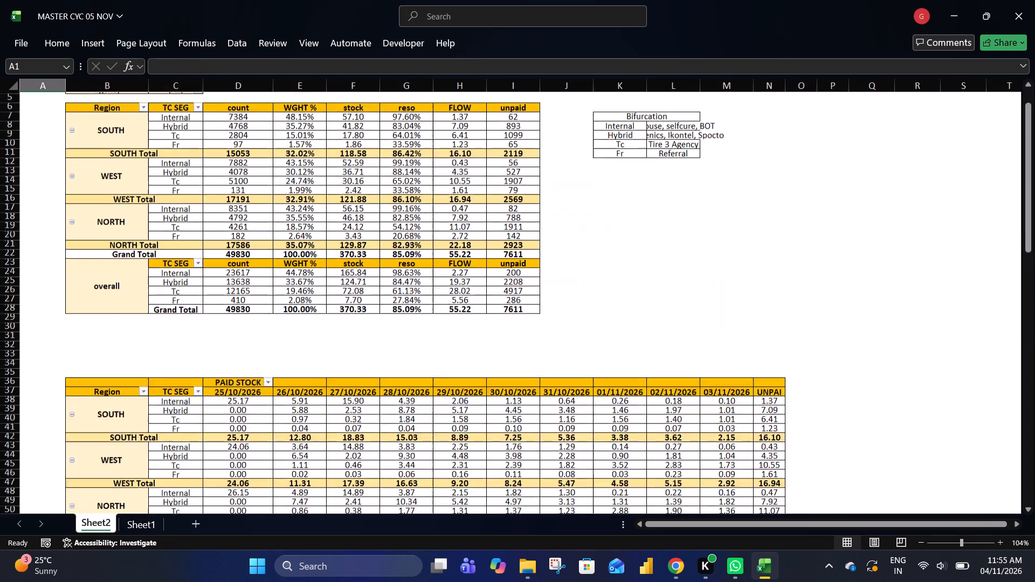
key("ctrl+Down")
key("ctrl+Up")
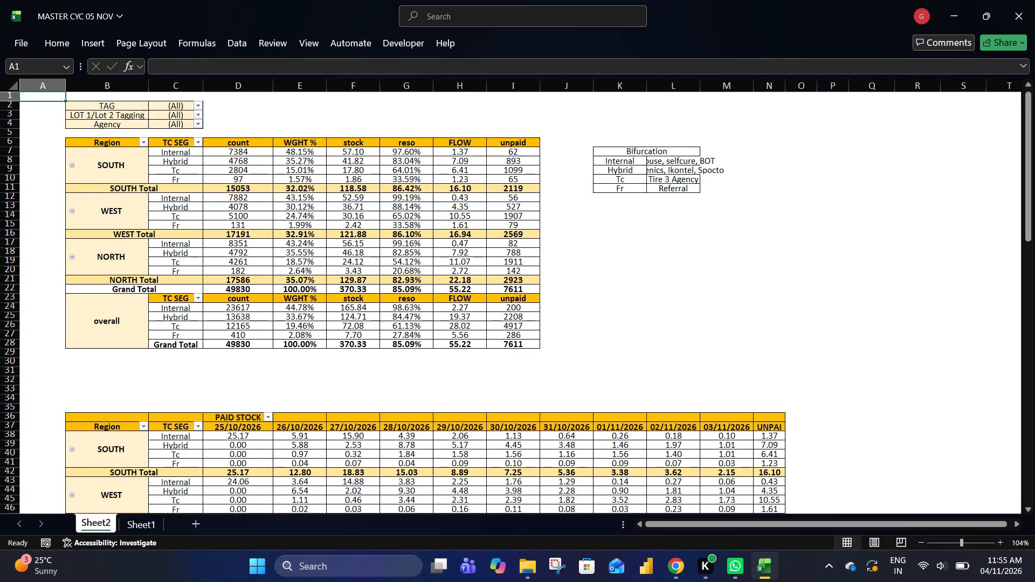
Review column F from the first pivot's stock values down through the overall block to the second pivot's Grand Total.
key("Down")
key("Down")
key("Right")
key("Right")
key("Right")
key("Right")
key("Right")
key("ctrl+Down")
key("ctrl+Down")
key("ctrl+Down")
key("ctrl+Down")
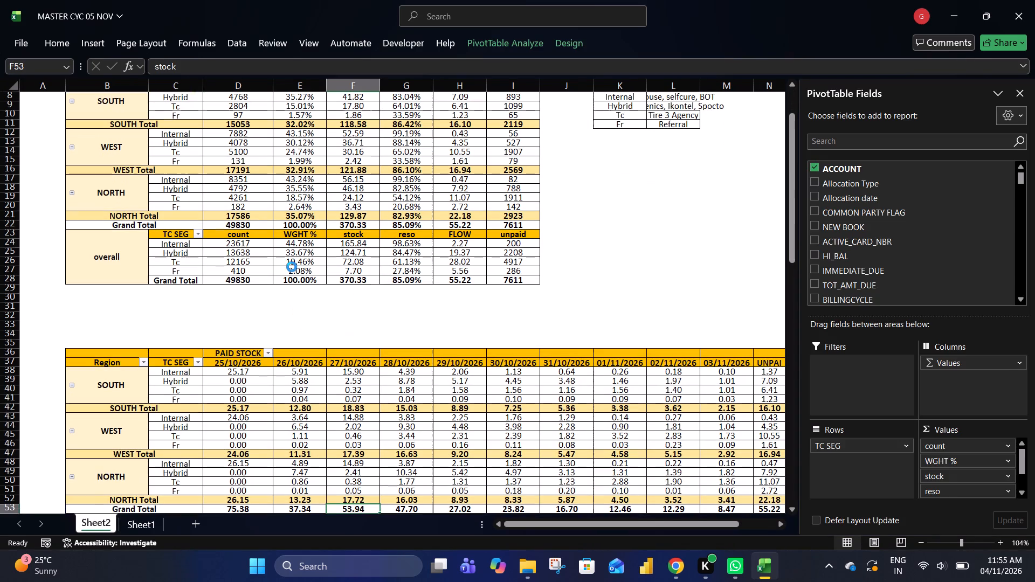
Widen column N slightly so the second pivot's UNPAID heading fits in full.
key("ctrl+Up")
key("ctrl+Right")
key("Right")
key("Left")
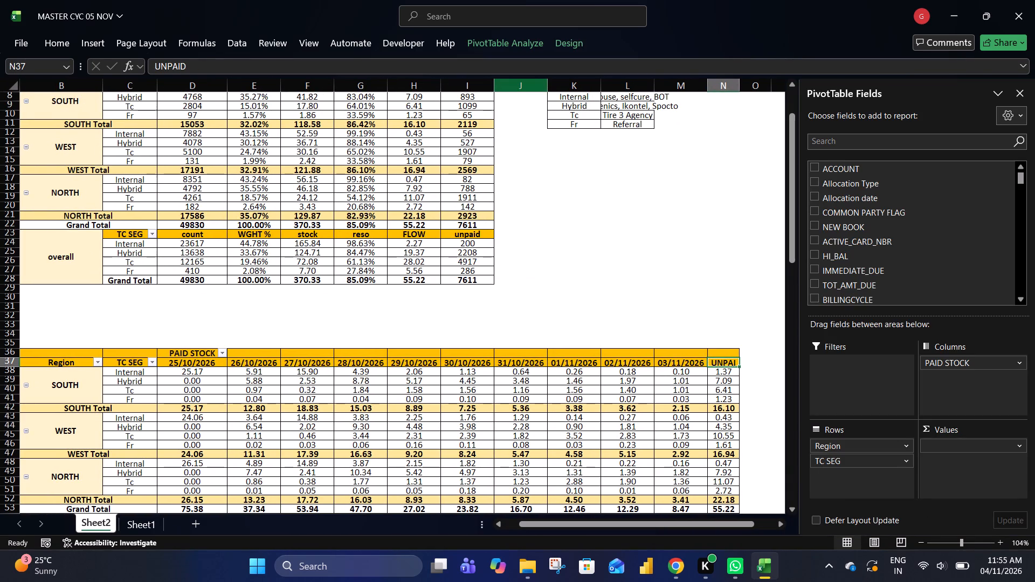
left_click_drag(741, 91, 753, 89)
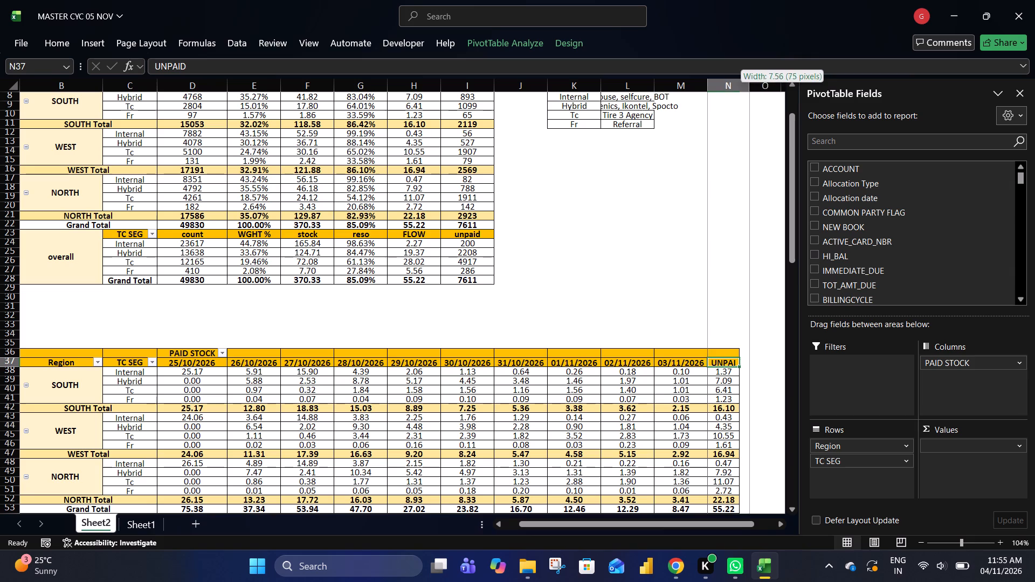
left_click_drag(753, 89, 754, 89)
Review the second pivot's columns down to its Grand Total row and the blank rows around it.
left_click(706, 149)
key("ctrl+Down")
key("ctrl+Down")
key("Down")
key("Down")
key("Down")
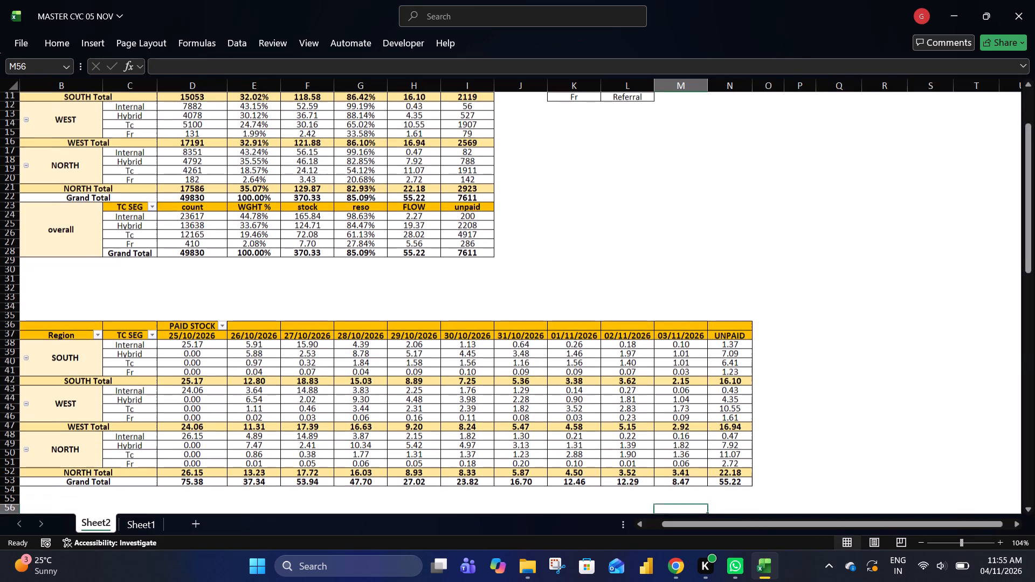
key("ctrl+Up")
key("ctrl+Up")
key("ctrl+Down")
key("ctrl+Up")
key("ctrl+Left")
key("ctrl+Down")
key("Down")
key("Right")
key("Right")
key("ctrl+Down")
key("ctrl+Down")
key("ctrl+Down")
key("ctrl+Down")
key("ctrl+Down")
key("ctrl+Down")
key("ctrl+Down")
key("ctrl+Down")
key("ctrl+Down")
key("ctrl+Down")
key("ctrl+Down")
key("ctrl+Down")
key("ctrl+Down")
key("ctrl+Down")
key("ctrl+Down")
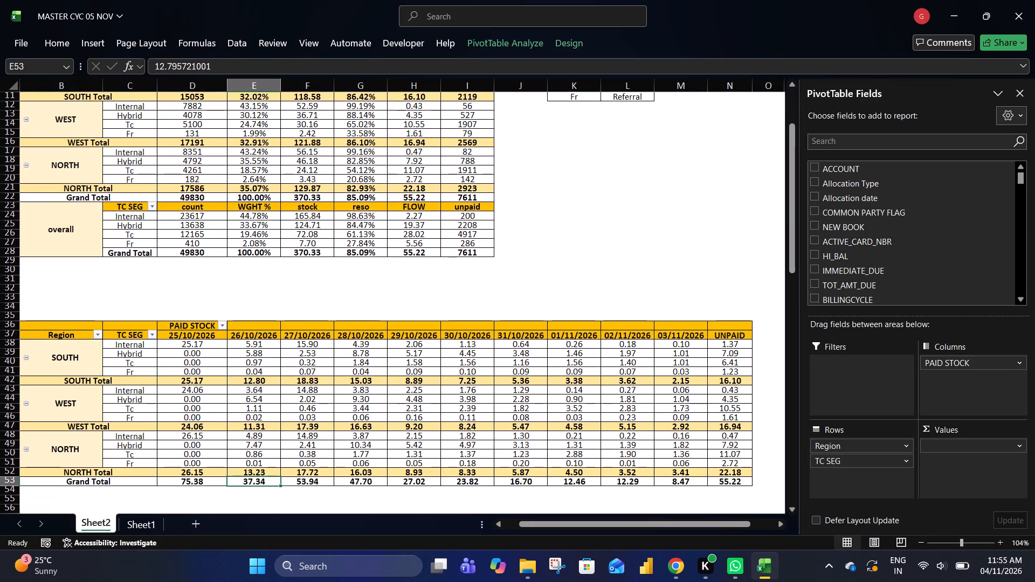
Examine the second pivot's heading row from Region to 26/10/2026, the column beside it and the blank rows beneath.
key("ctrl+Up")
key("ctrl+Up")
key("ctrl+Left")
key("Left")
key("Right")
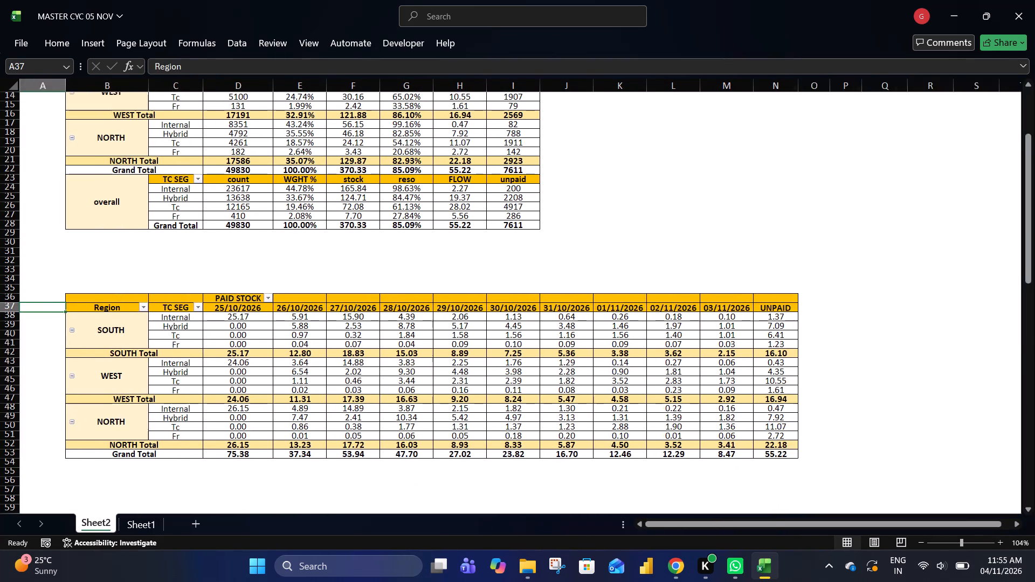
key("Right")
key("Right")
key("Right")
key("ctrl+Down")
key("Down")
key("Down")
key("Down")
key("Down")
key("Down")
key("Down")
key("Down")
key("Down")
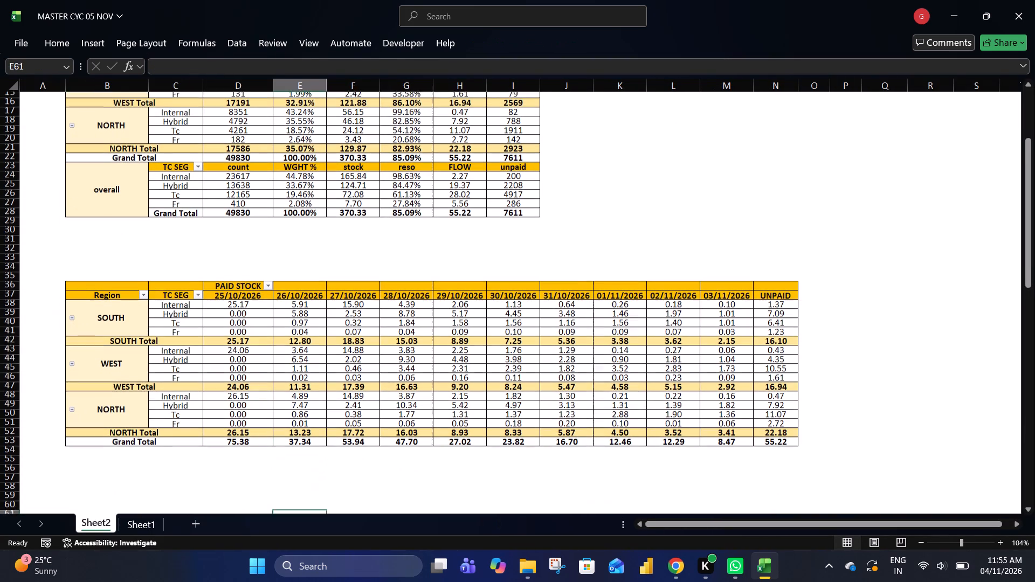
key("ctrl+Up")
key("ctrl+Up")
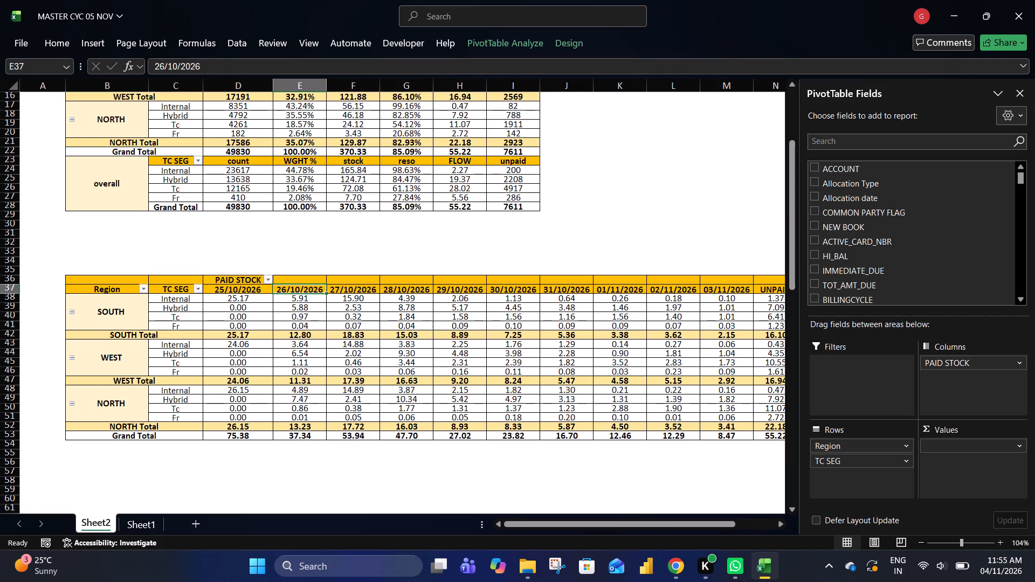
key("Left")
key("Left")
key("Left")
key("Left")
key("Left")
key("Right")
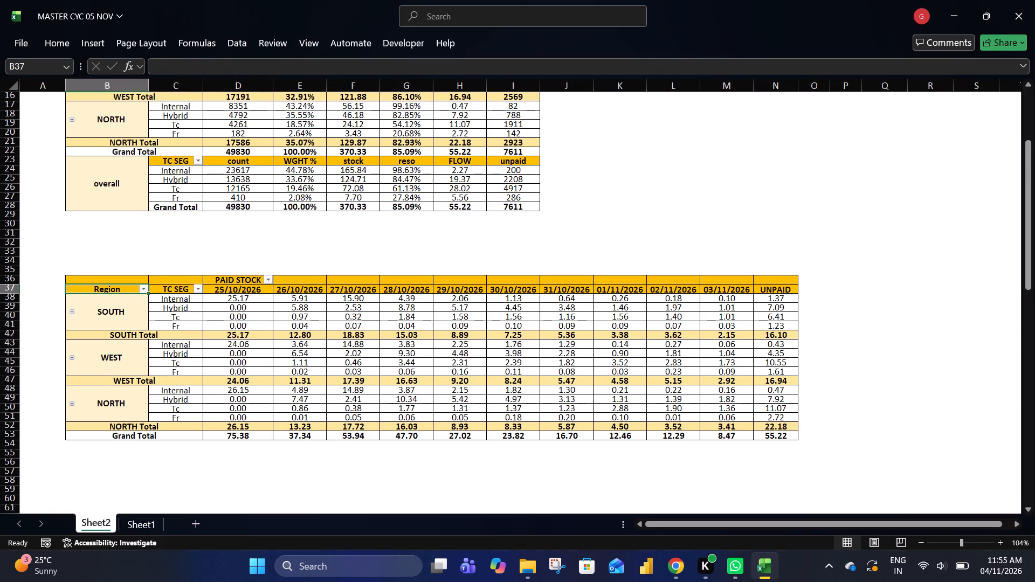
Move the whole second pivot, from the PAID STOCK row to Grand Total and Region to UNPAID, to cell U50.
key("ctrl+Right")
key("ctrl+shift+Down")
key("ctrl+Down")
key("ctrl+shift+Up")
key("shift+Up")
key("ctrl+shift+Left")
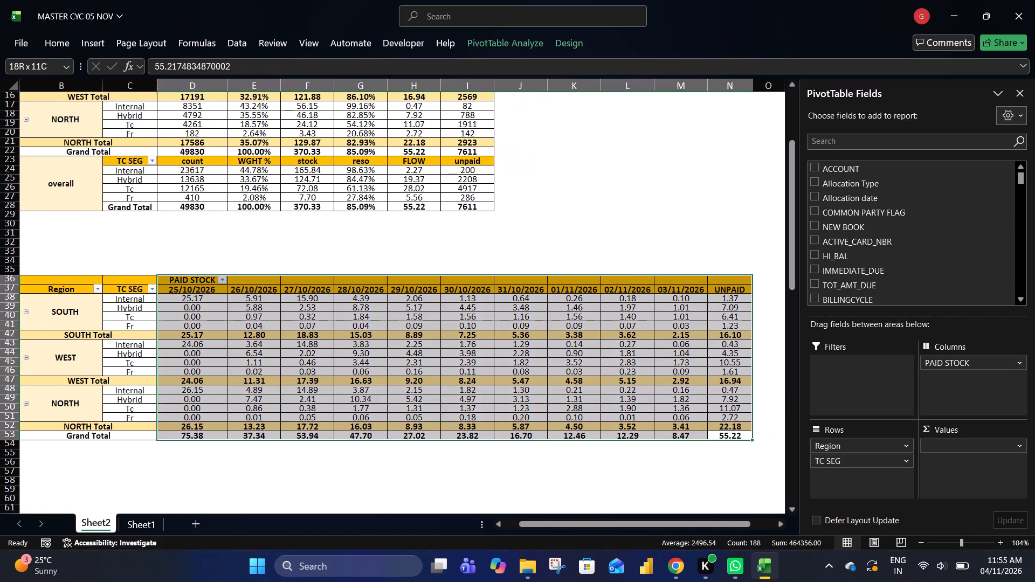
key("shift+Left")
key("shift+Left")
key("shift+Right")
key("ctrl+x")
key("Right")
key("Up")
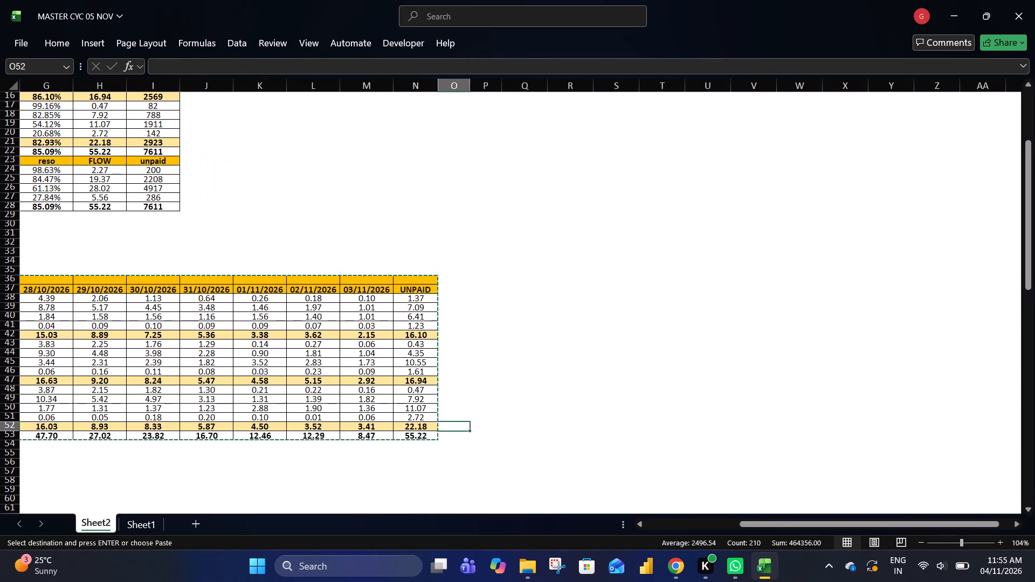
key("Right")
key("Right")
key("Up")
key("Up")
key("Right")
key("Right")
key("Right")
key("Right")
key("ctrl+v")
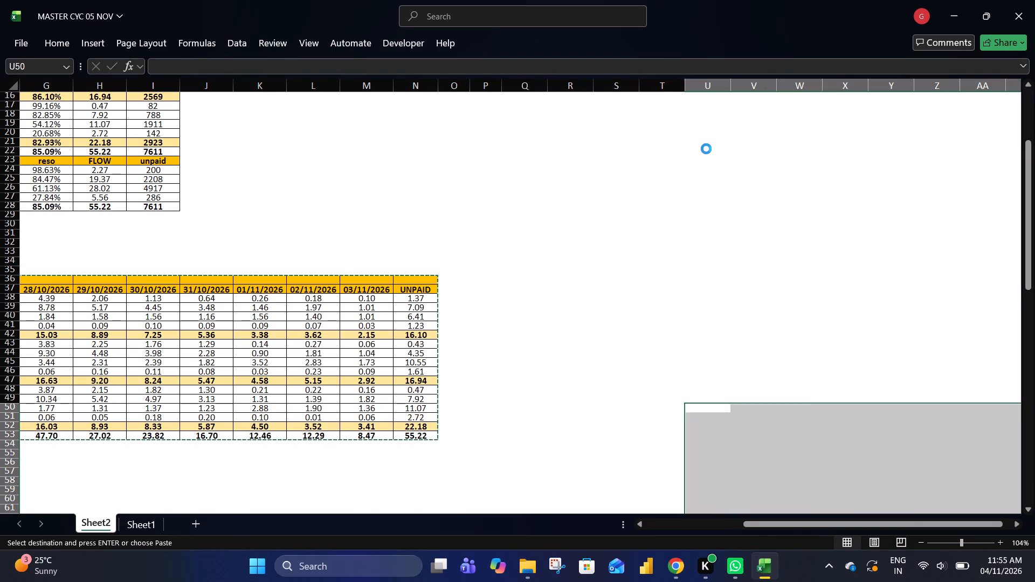
Move the whole second pivot, including its UNPAID column, from U50 to cell E36, beneath the overall block.
key("Right")
key("Down")
key("ctrl+Right")
key("ctrl+Down")
key("ctrl+shift+Up")
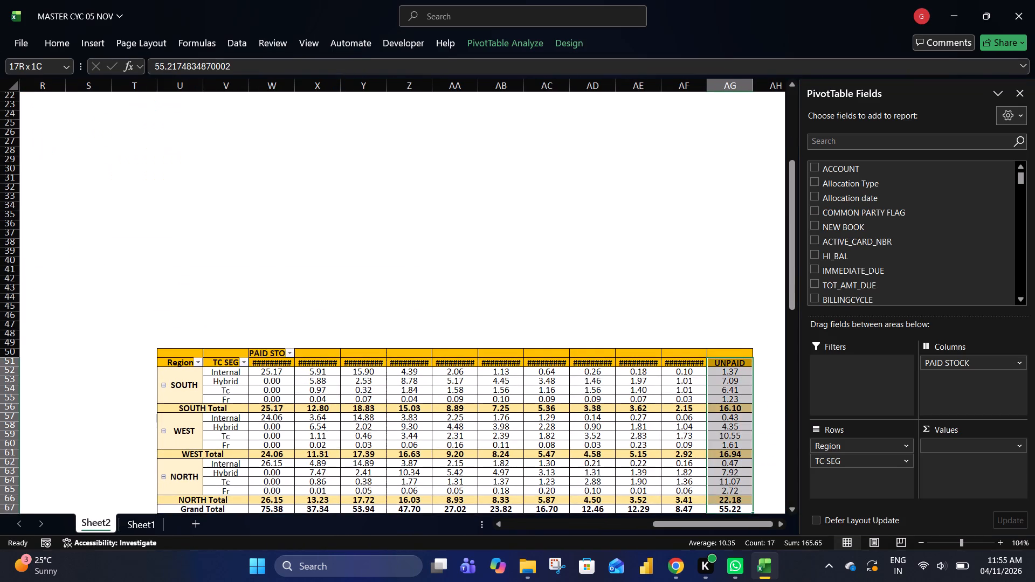
key("shift+Up")
key("shift+Left")
key("shift+Left")
key("shift+Left")
key("shift+Left")
key("ctrl+shift+Left")
key("shift+Left")
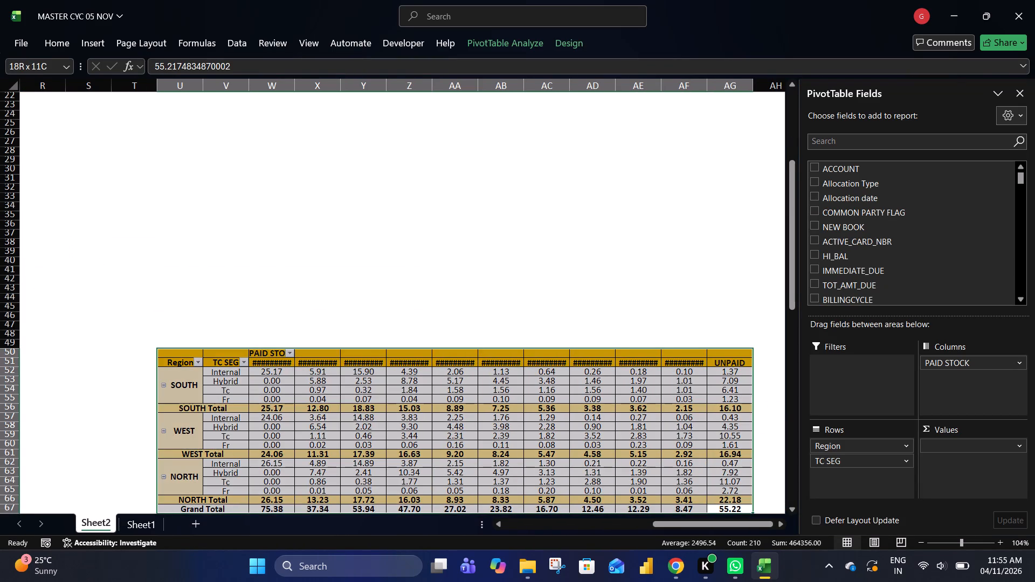
key("shift+Left")
key("shift+Right")
key("ctrl+x")
key("ctrl+Up")
key("Up")
key("Up")
key("ctrl+Left")
key("ctrl+Left")
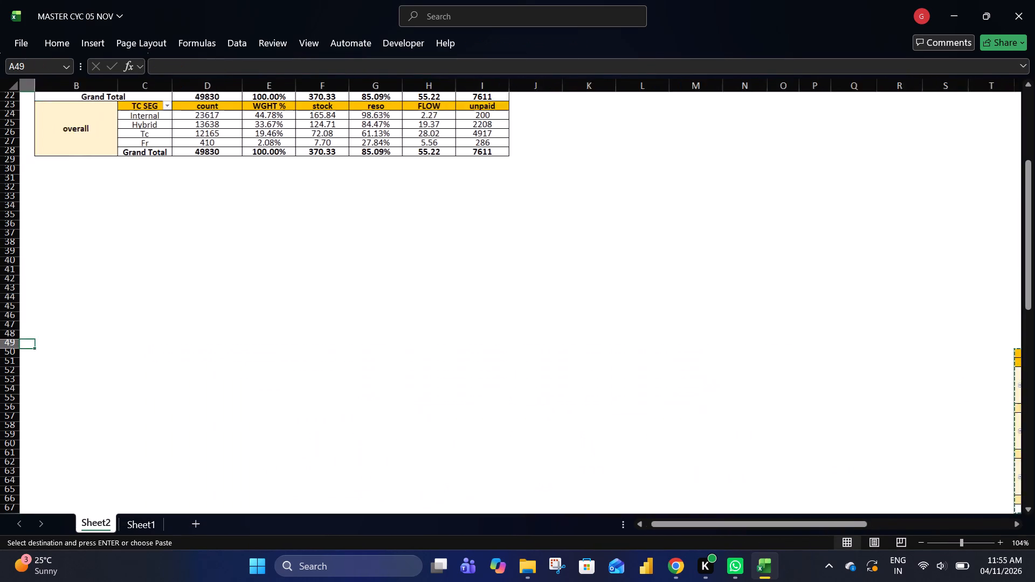
key("Right")
key("Up")
key("Right")
key("Up")
key("Up")
key("Up")
key("Right")
key("Up")
key("Up")
key("Up")
key("Right")
key("Up")
key("Up")
key("Up")
key("Up")
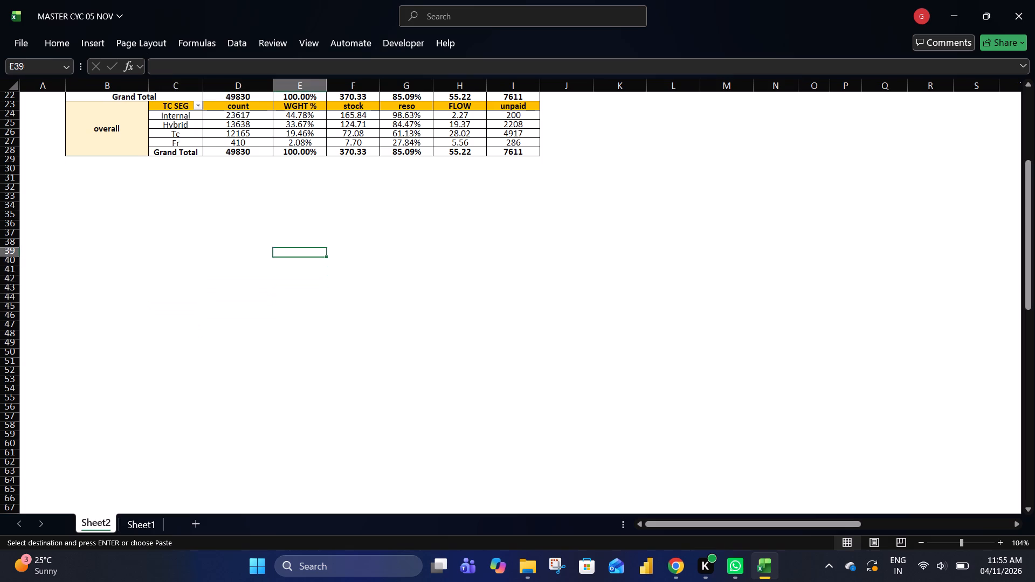
key("Up")
key("Up")
key("ctrl+v")
Check the moved pivot's heading row through UNPAID and the free columns before its Region column.
key("Right")
key("Right")
key("Down")
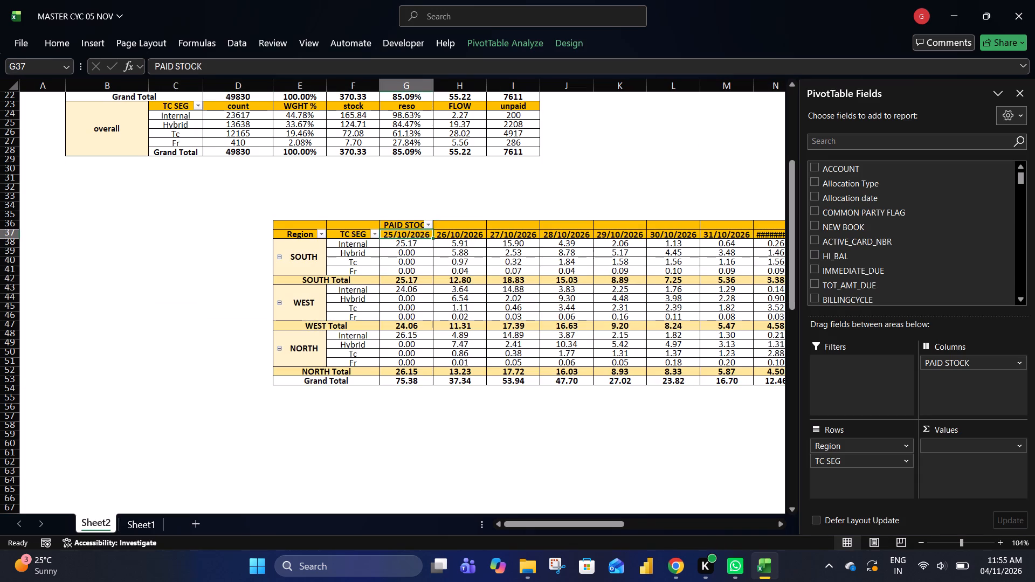
key("Escape")
key("Right")
key("ctrl+Right")
key("Left")
key("ctrl+Left")
key("ctrl+Left")
key("ctrl+Left")
key("Right")
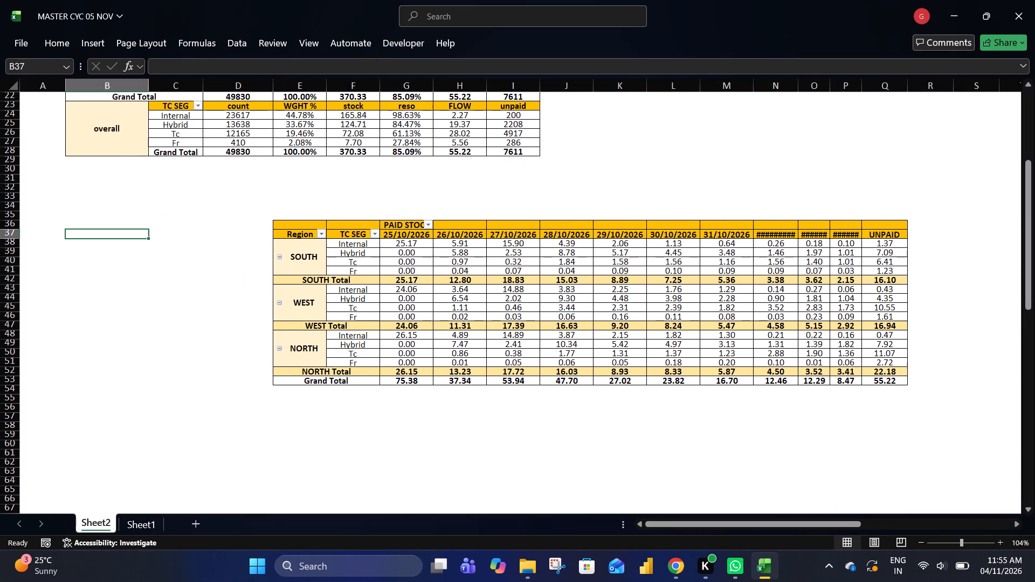
Copy the first pivot's Region, TC SEG, count, WGHT % and stock columns, from the heading row through Grand Total.
key("Right")
key("ctrl+Up")
key("ctrl+Up")
key("Right")
key("Right")
key("ctrl+Up")
key("ctrl+Up")
key("ctrl+Down")
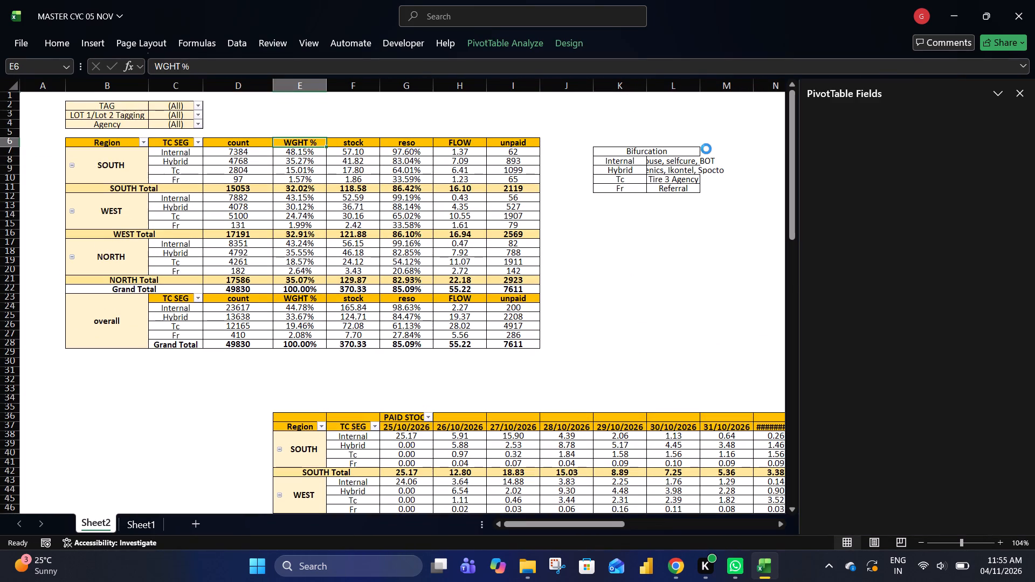
key("Down")
key("Up")
key("Right")
key("shift+Down")
key("shift+Down")
key("shift+Down")
key("shift+Down")
key("shift+Down")
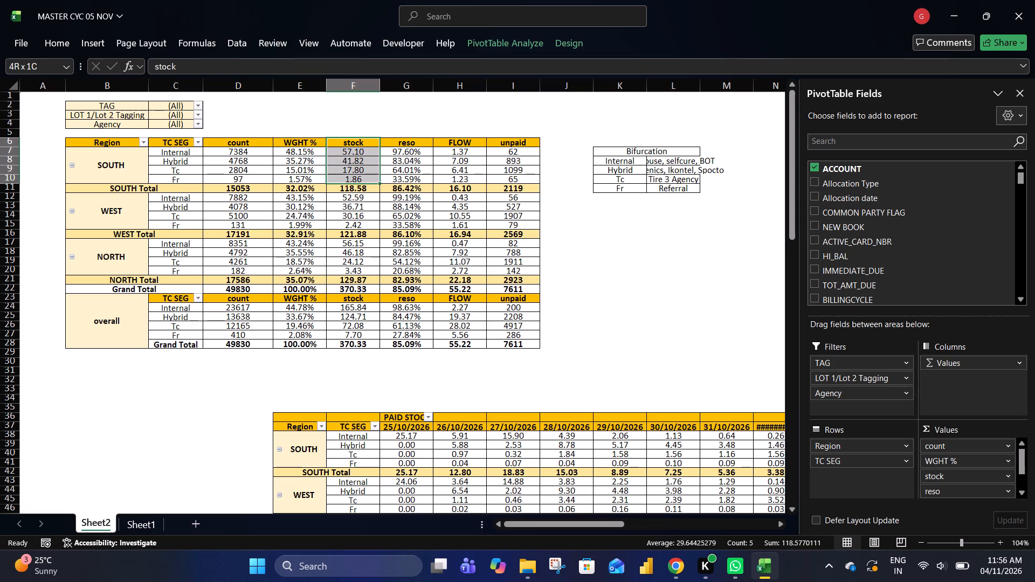
key("shift+Down")
key("shift+Down")
key("shift+Down")
key("shift+Down")
key("shift+Down")
key("shift+Down")
key("shift+Down")
key("shift+Down")
key("shift+Down")
key("shift+Down")
key("shift+Down")
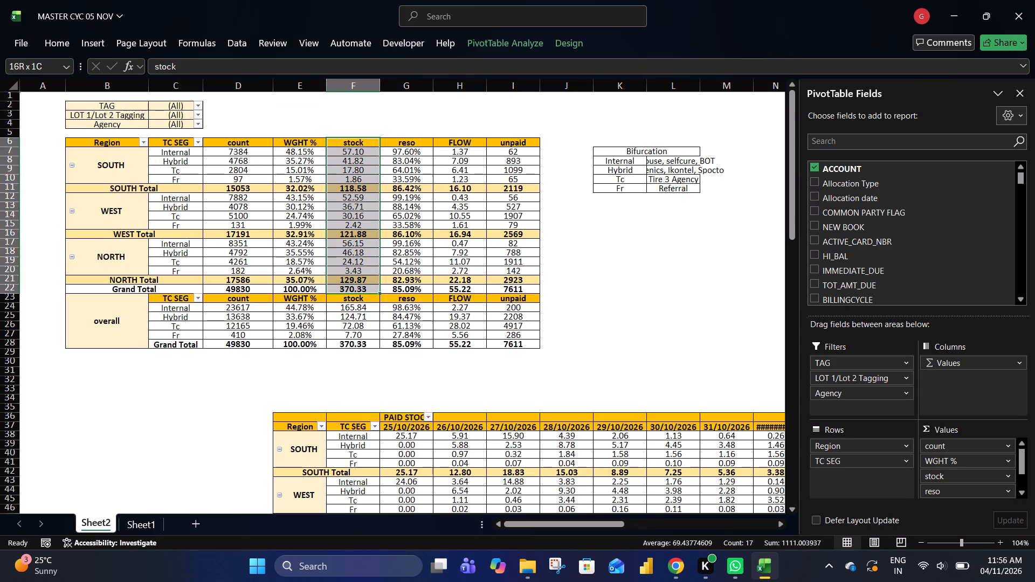
key("ctrl+shift+Left")
key("ctrl+c")
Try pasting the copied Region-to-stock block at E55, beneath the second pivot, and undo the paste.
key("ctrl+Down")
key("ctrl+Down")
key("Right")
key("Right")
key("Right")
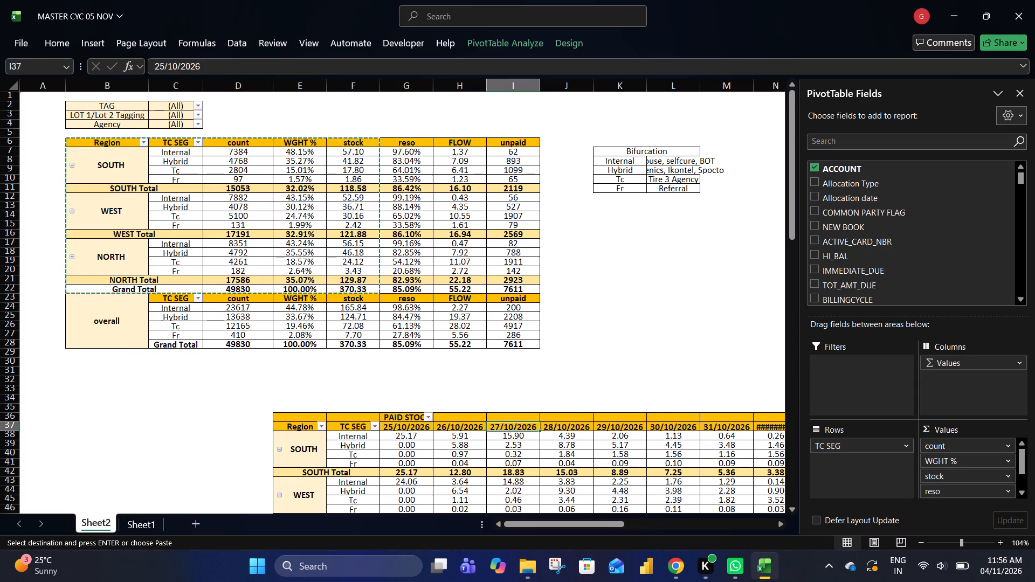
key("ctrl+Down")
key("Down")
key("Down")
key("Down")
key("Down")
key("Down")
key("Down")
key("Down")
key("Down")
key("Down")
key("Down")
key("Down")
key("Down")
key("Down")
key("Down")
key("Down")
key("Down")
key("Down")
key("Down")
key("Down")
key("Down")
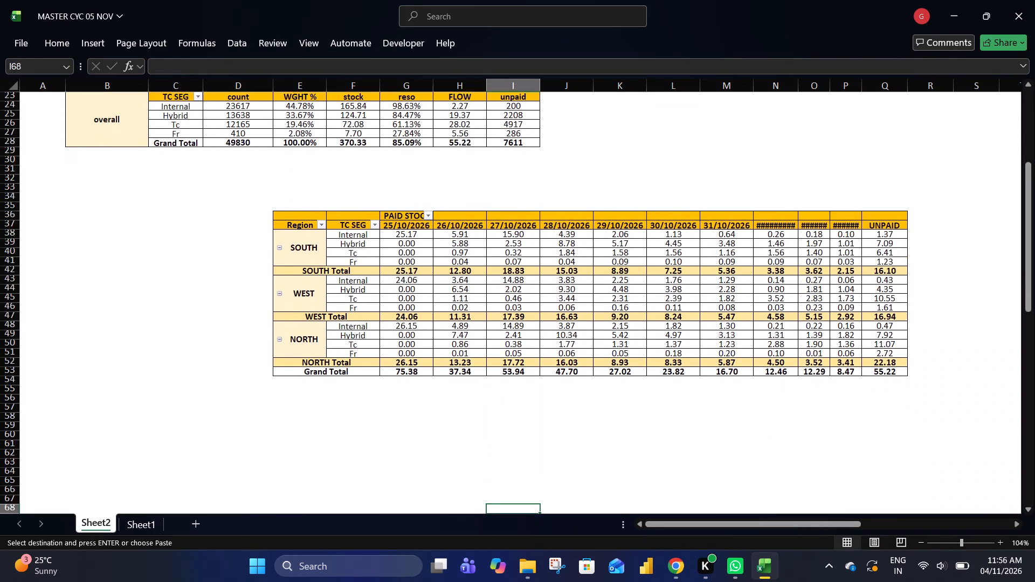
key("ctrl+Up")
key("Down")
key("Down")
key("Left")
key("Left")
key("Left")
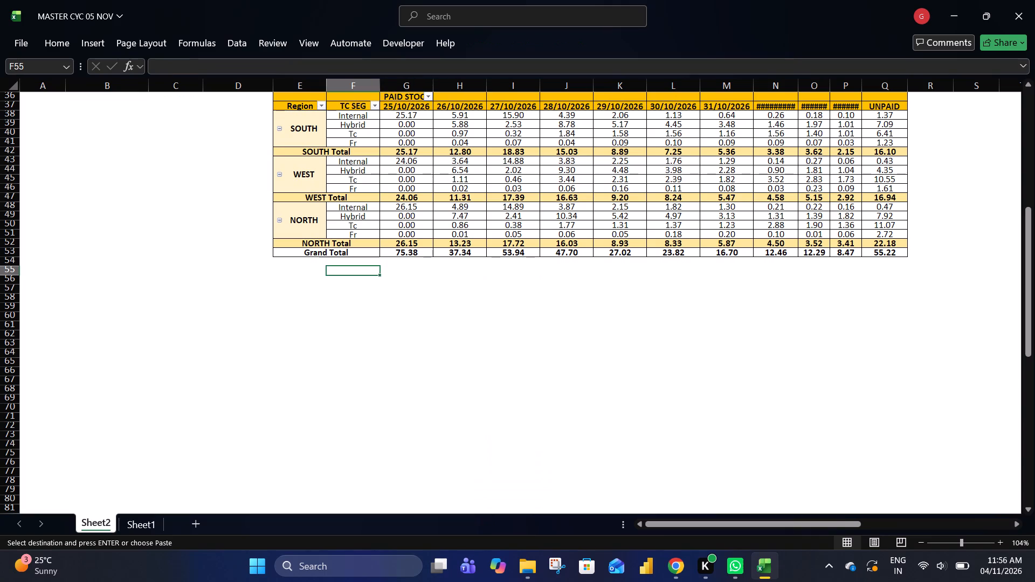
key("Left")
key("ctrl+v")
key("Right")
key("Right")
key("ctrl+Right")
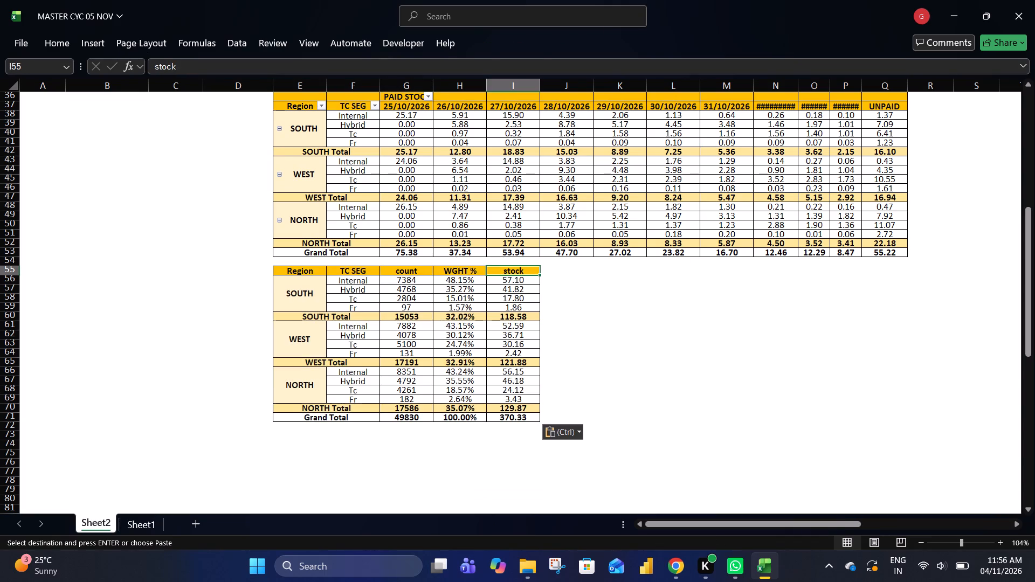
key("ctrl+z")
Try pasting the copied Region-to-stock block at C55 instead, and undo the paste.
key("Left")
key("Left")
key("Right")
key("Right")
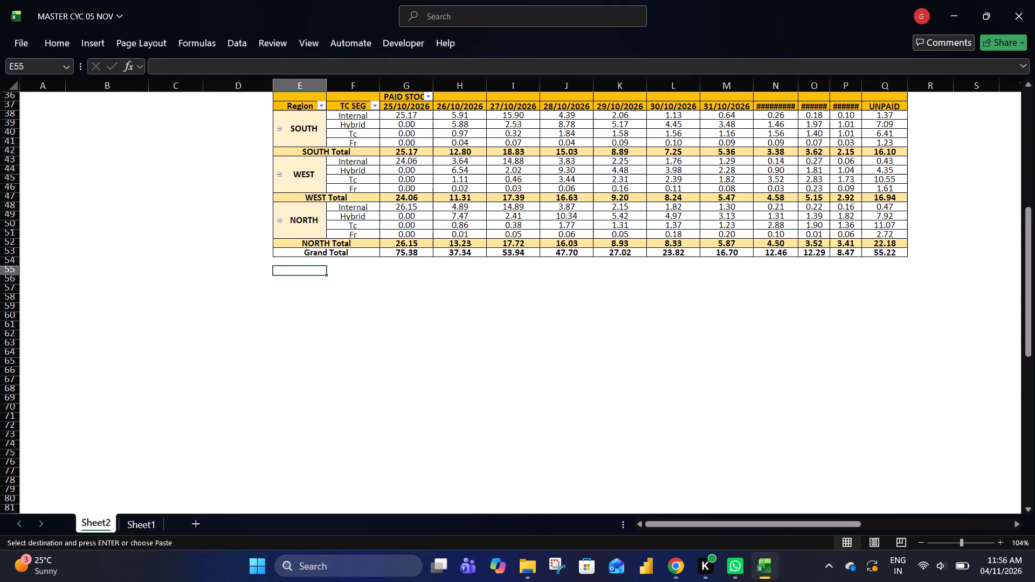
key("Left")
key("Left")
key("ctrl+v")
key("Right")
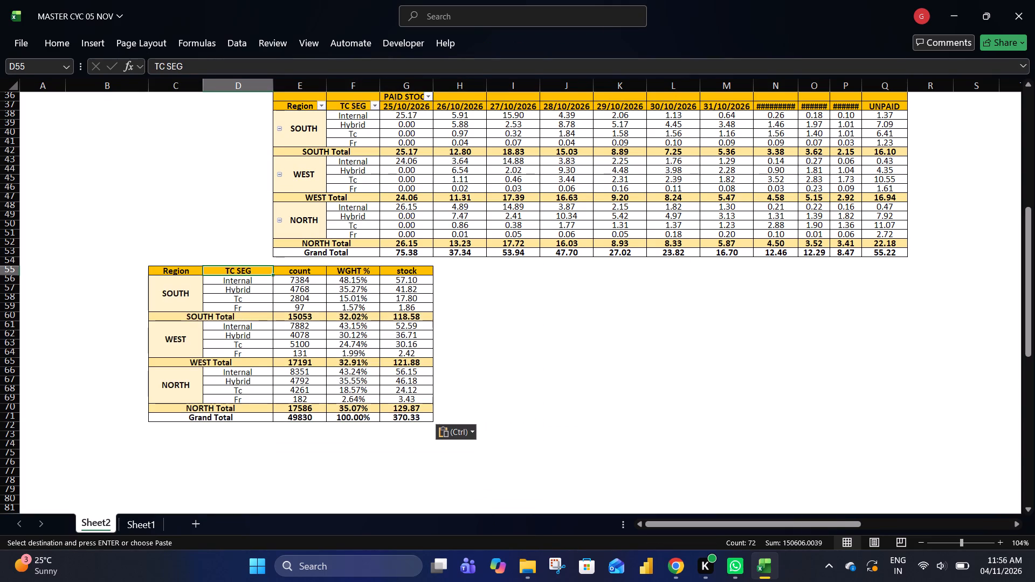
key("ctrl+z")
Paste the copied Region-to-stock block at B55, so its stock column lies in column F beside the date columns' start.
key("Left")
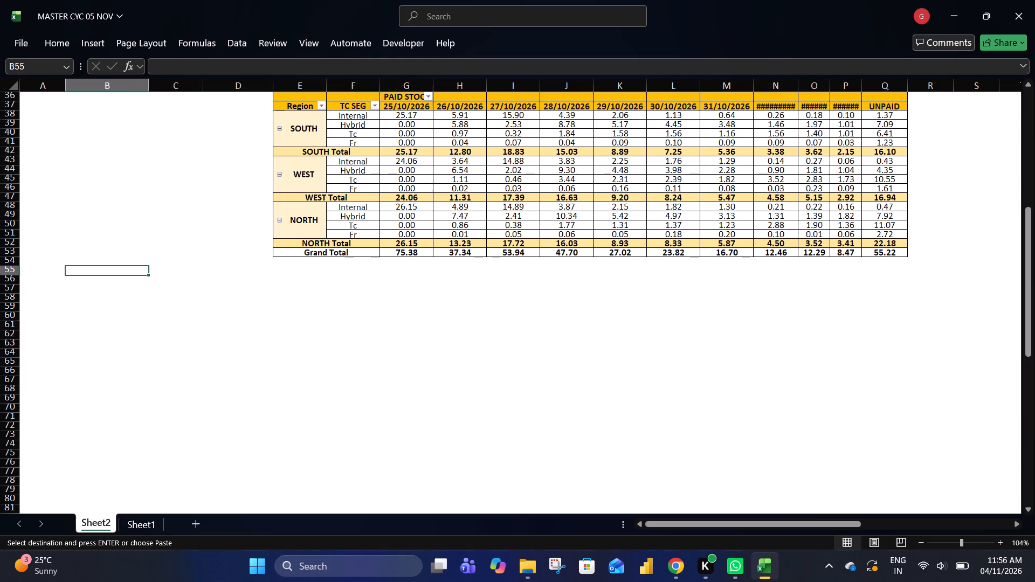
key("ctrl+v")
key("Right")
key("Left")
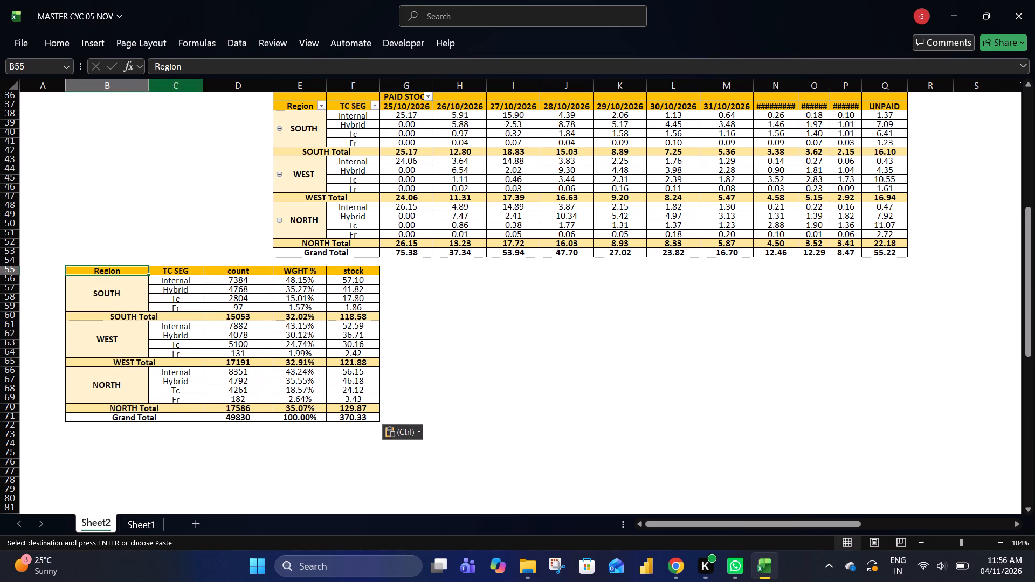
double_click(152, 84)
key("Right")
key("ctrl+Right")
key("Escape")
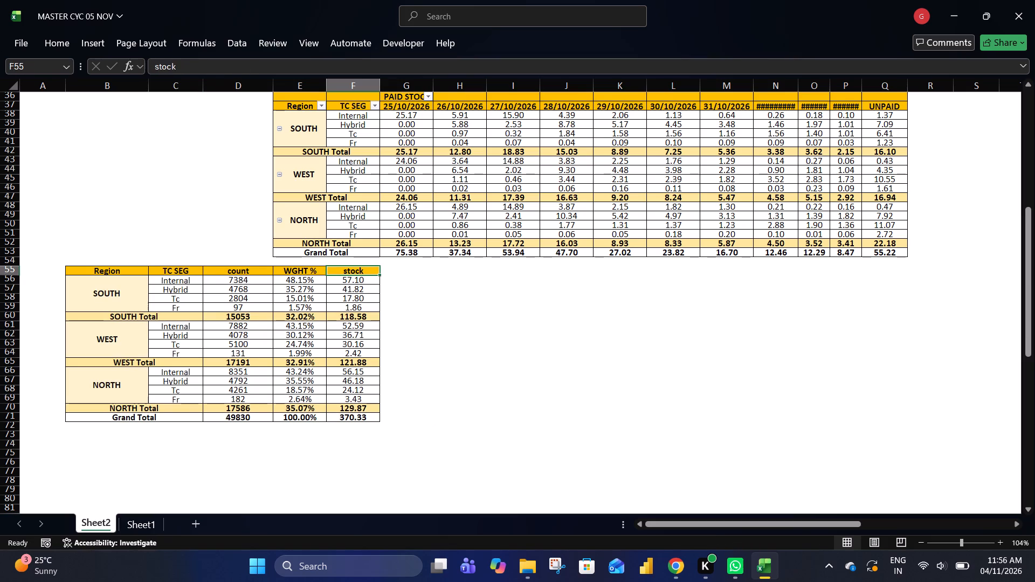
Check the pasted block's headings and Grand Total row, the free column beside stock, and the second pivot's first date column above.
key("Right")
key("Left")
key("ctrl+Up")
key("Right")
key("ctrl+Up")
key("Up")
key("Down")
key("Down")
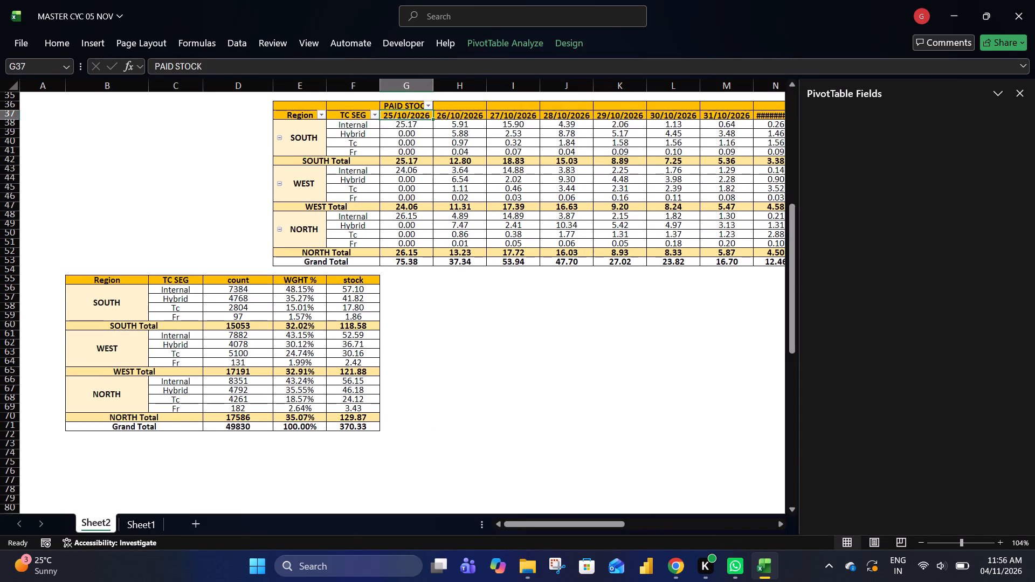
key("Down")
key("ctrl+Down")
key("Down")
key("Down")
key("Left")
key("ctrl+Down")
key("ctrl+Up")
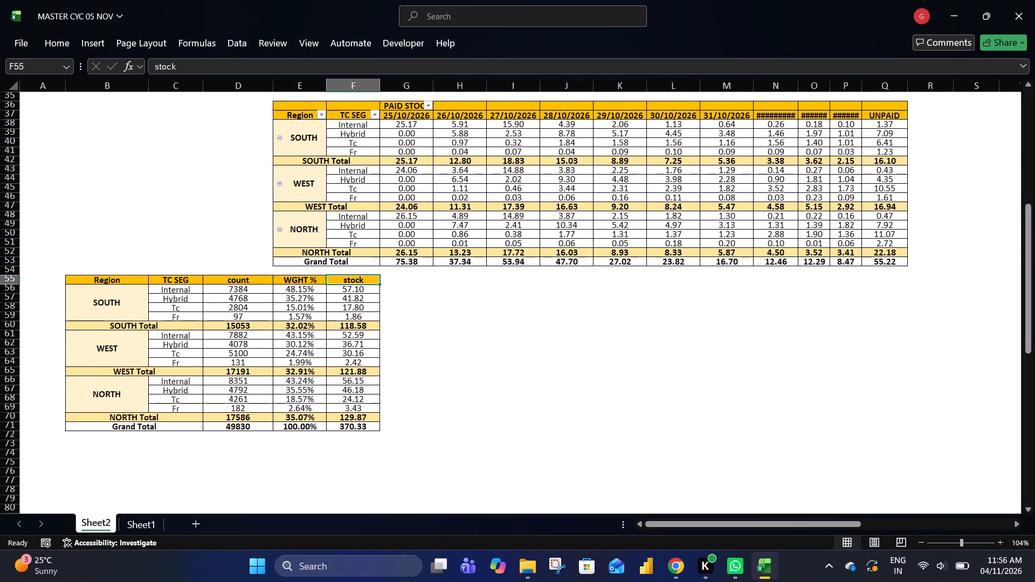
key("ctrl+Left")
key("ctrl+Right")
key("ctrl+Left")
key("ctrl+Right")
key("ctrl+Down")
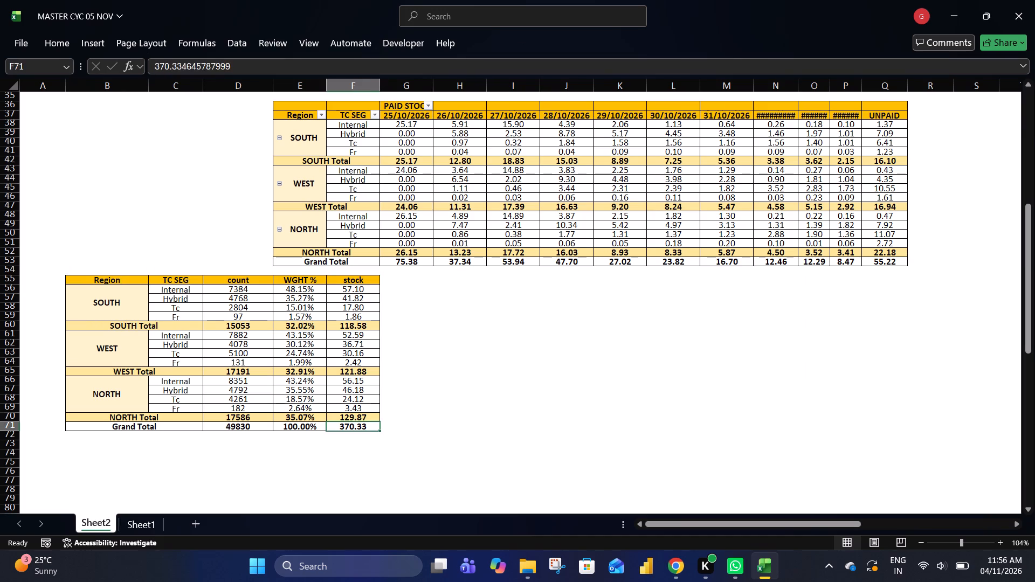
key("ctrl+Up")
key("Right")
key("Up")
key("ctrl+Up")
key("ctrl+Up")
key("Down")
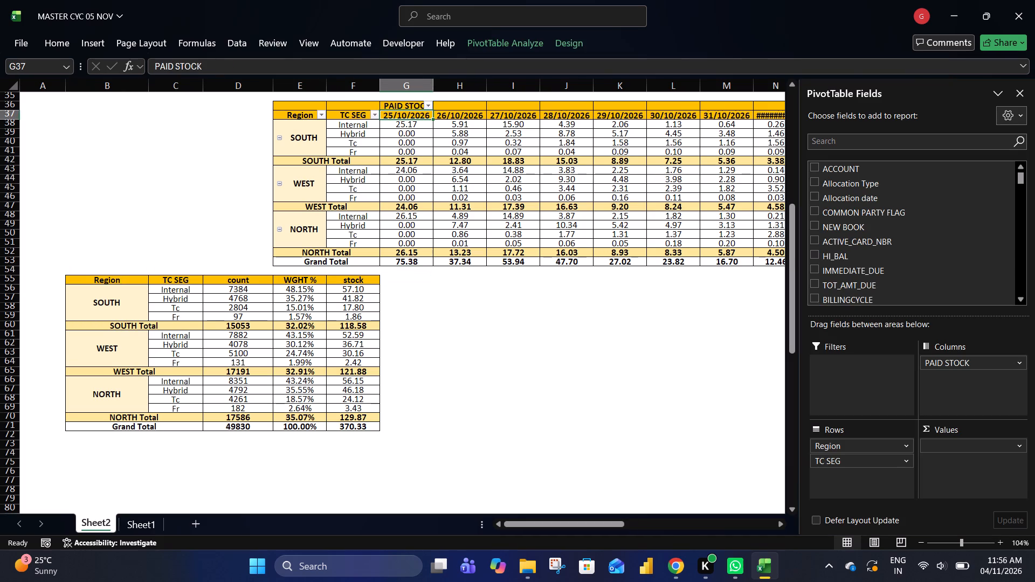
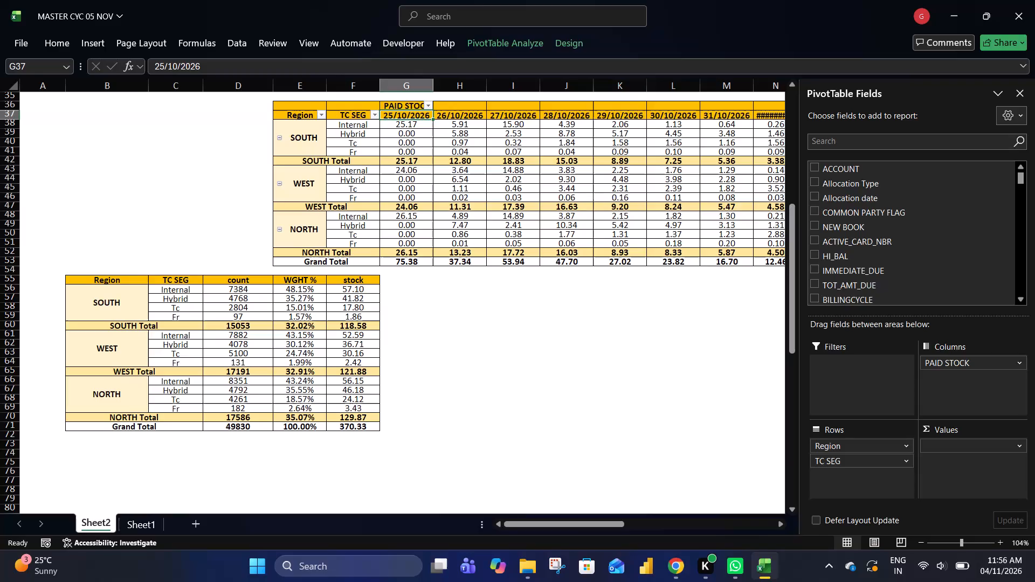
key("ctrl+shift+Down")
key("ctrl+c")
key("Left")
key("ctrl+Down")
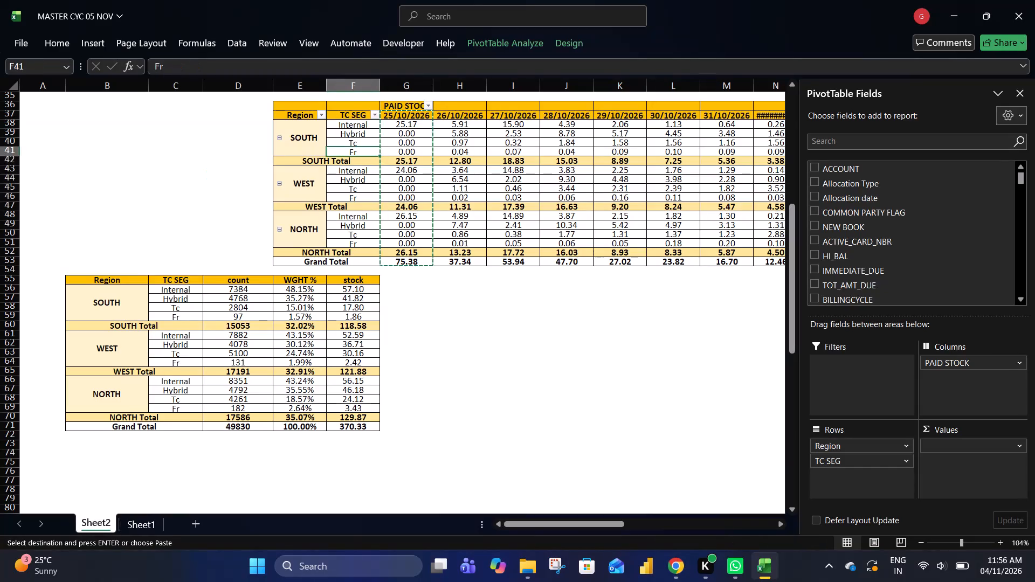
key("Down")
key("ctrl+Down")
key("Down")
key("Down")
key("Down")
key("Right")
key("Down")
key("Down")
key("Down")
Copy the WGHT % column E55:E71 and paste only its formats into the blank column beside stock, starting at G55.
key("Left")
key("Left")
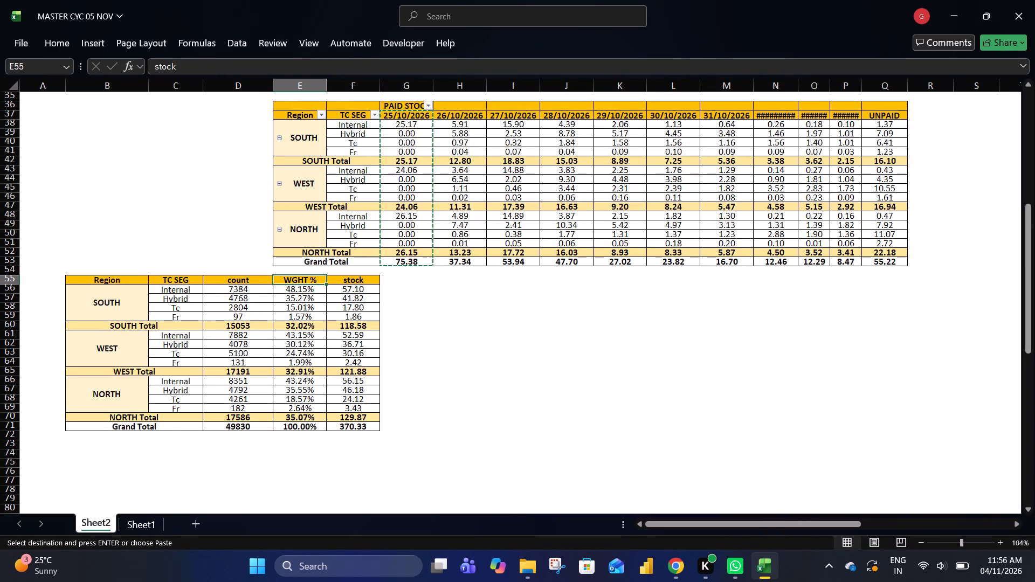
key("ctrl+shift+Down")
key("ctrl+c")
key("Right")
key("Right")
type("EST")
key("Return")
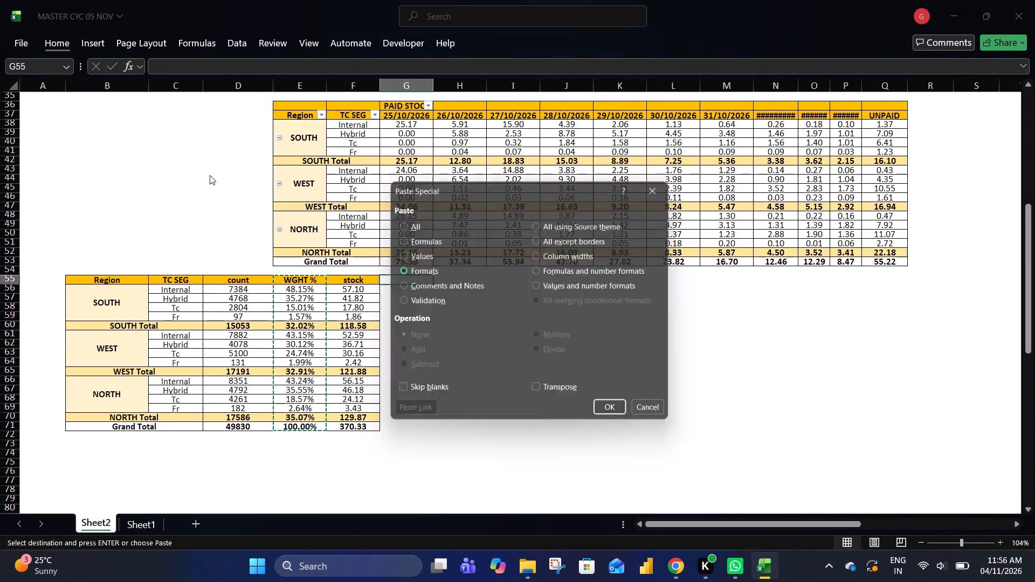
key("Left")
key("Right")
key("Left")
key("Right")
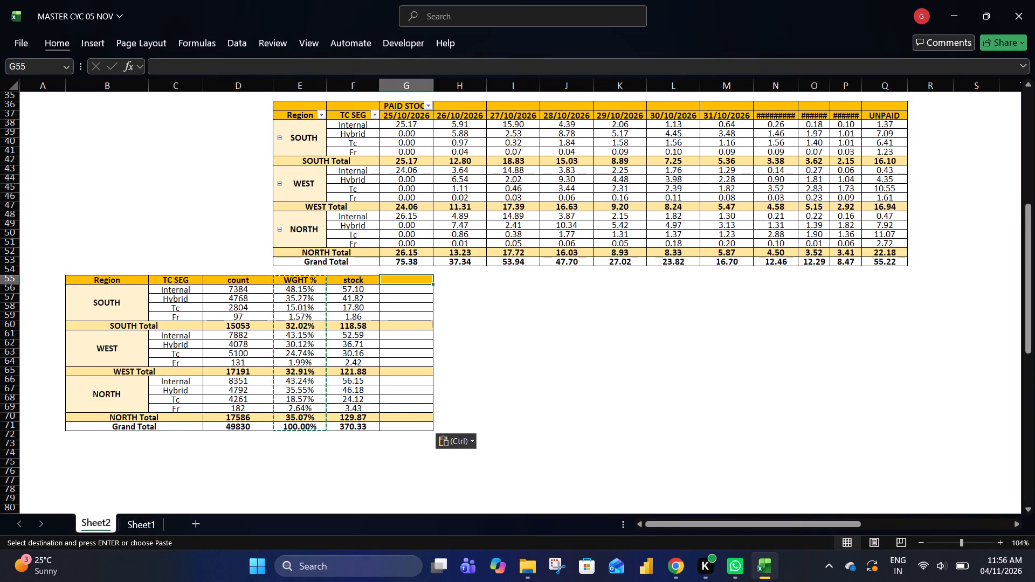
key("Escape")
Copy the second pivot's date headings 25/10/2026 to 03/11/2026, without UNPAID, into the lower table's header row from G55.
key("ctrl+Up")
key("ctrl+Up")
key("Down")
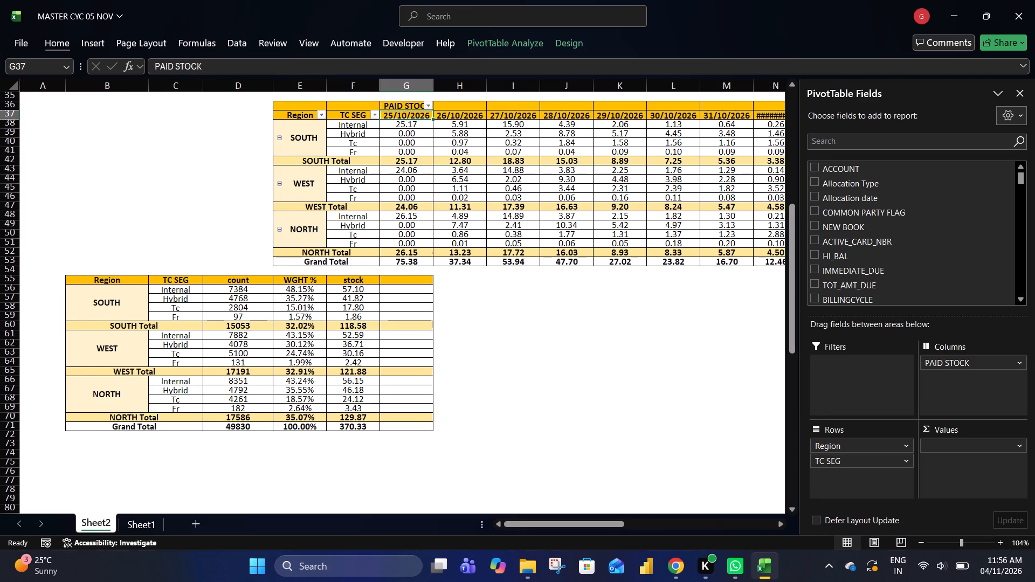
key("ctrl+shift+Right")
key("ctrl+c")
key("shift+Left")
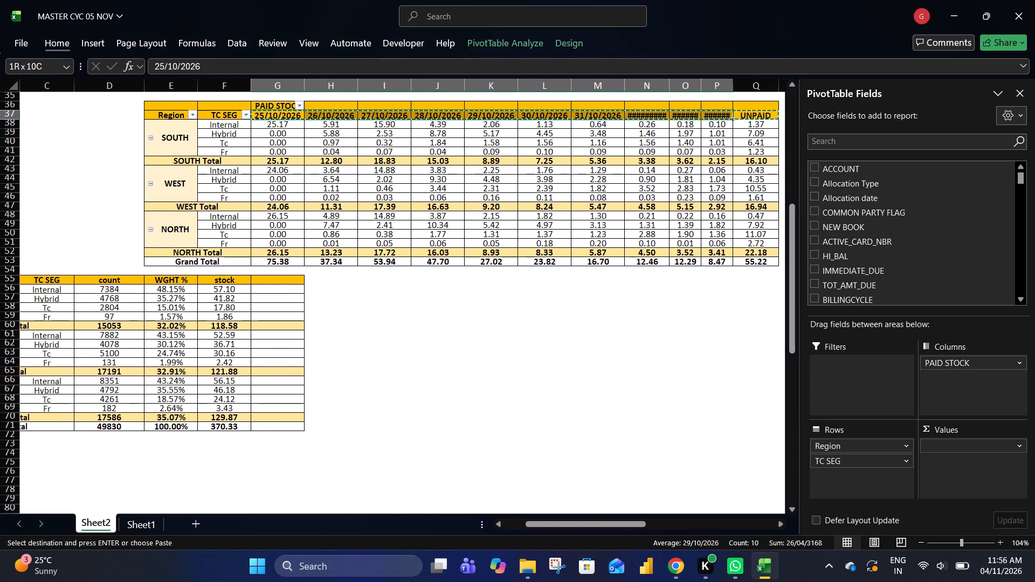
key("ctrl+c")
key("ctrl+Down")
key("Down")
key("Down")
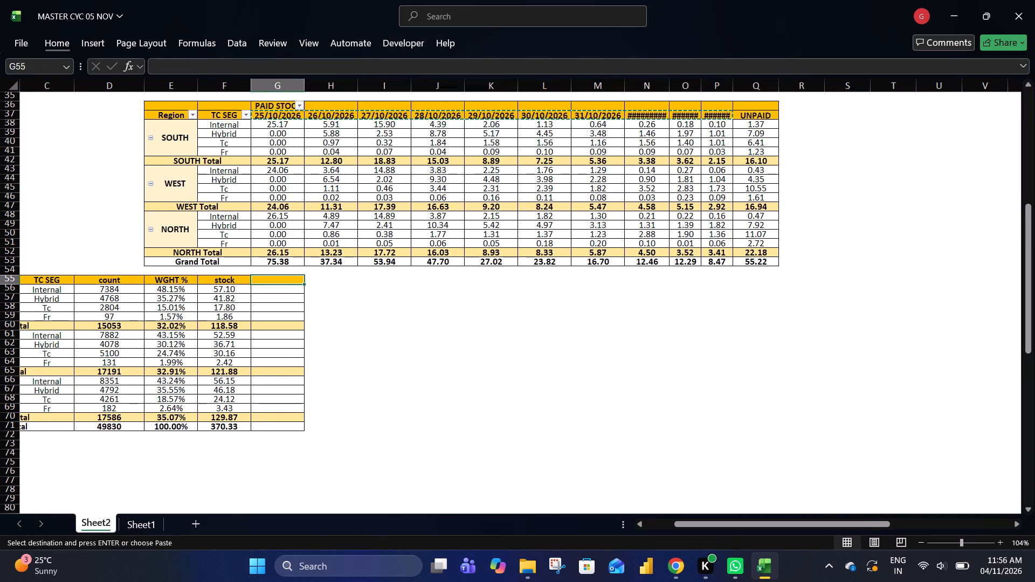
key("ctrl+v")
key("Right")
key("Left")
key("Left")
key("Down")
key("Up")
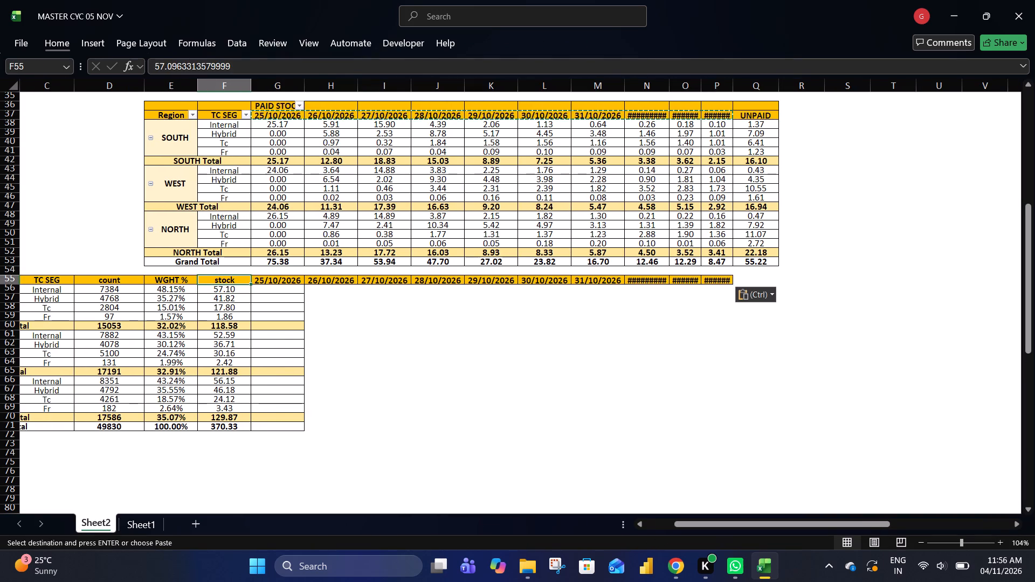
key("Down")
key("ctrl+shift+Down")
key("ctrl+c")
Copy G55:G71 and paste only its formats across all the date columns, G55 to P71.
key("Right")
key("Up")
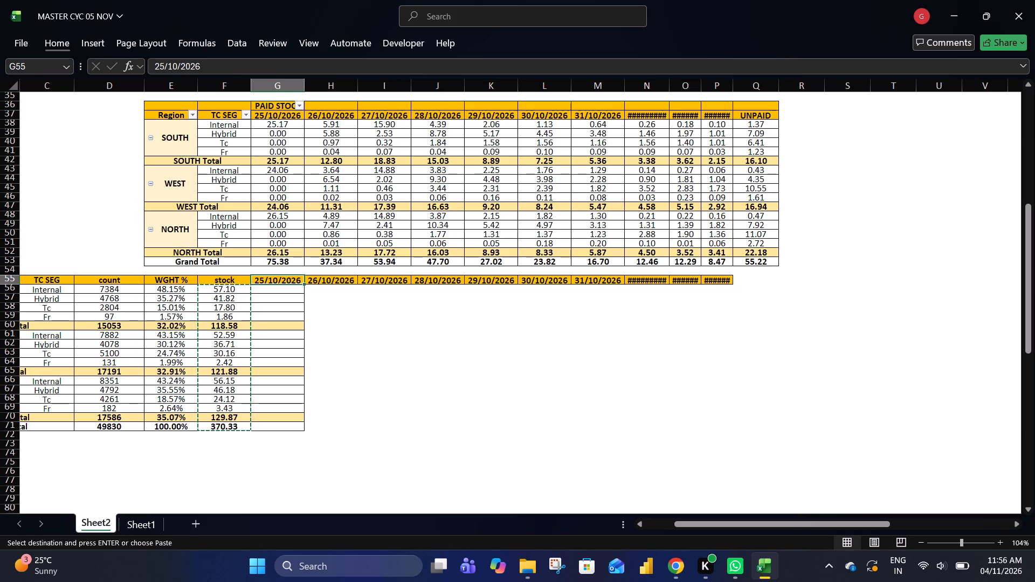
key("shift+Down")
key("shift+Down")
key("shift+Down")
key("shift+Down")
key("shift+Down")
key("shift+Down")
key("shift+Down")
key("shift+Down")
key("shift+Down")
key("shift+Down")
key("shift+Down")
key("shift+Down")
key("shift+Down")
key("shift+Down")
key("shift+Down")
key("shift+Down")
key("shift+Down")
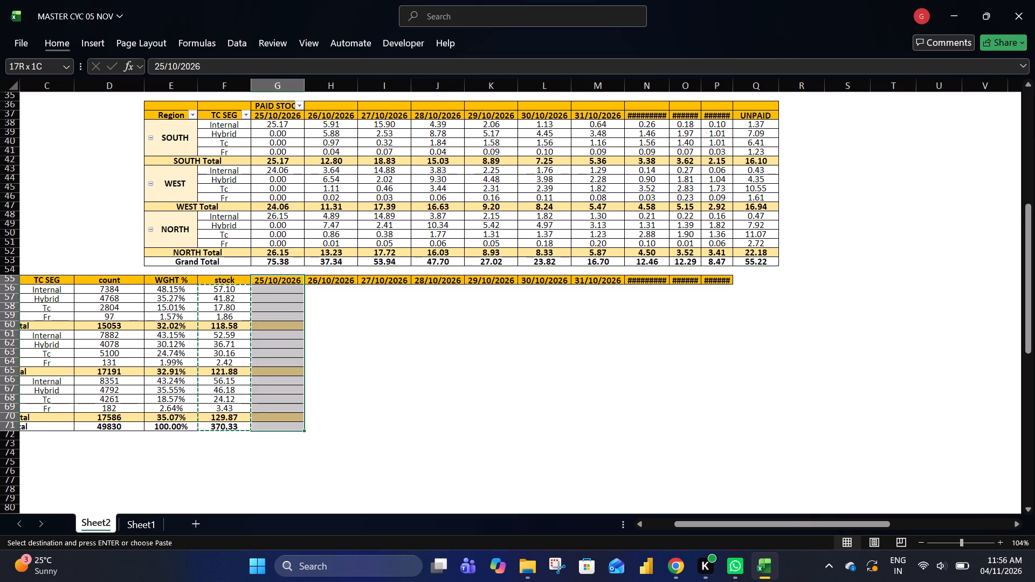
key("ctrl+c")
key("ctrl+shift+Right")
type("EST")
key("Return")
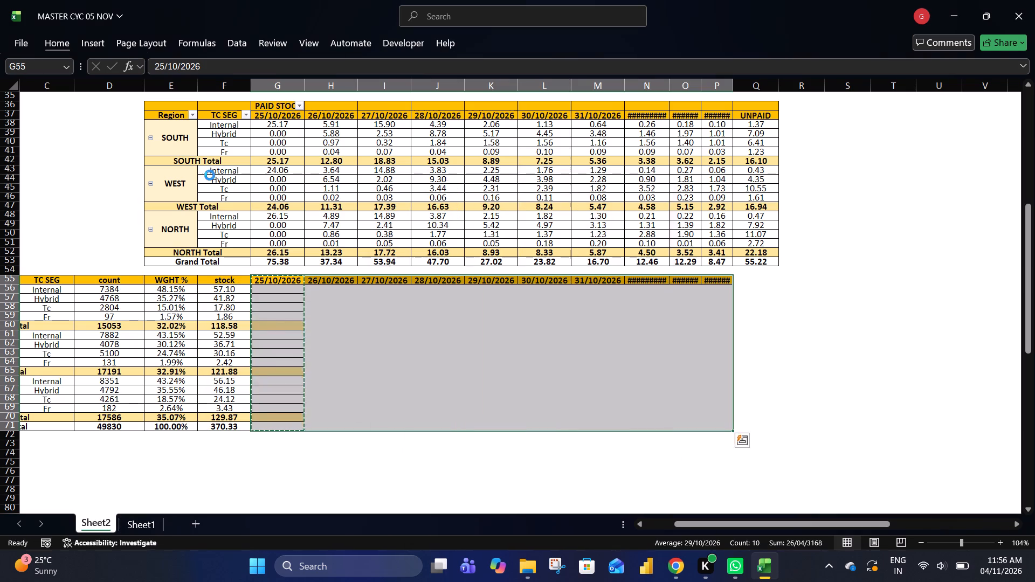
key("Right")
key("Escape")
key("Right")
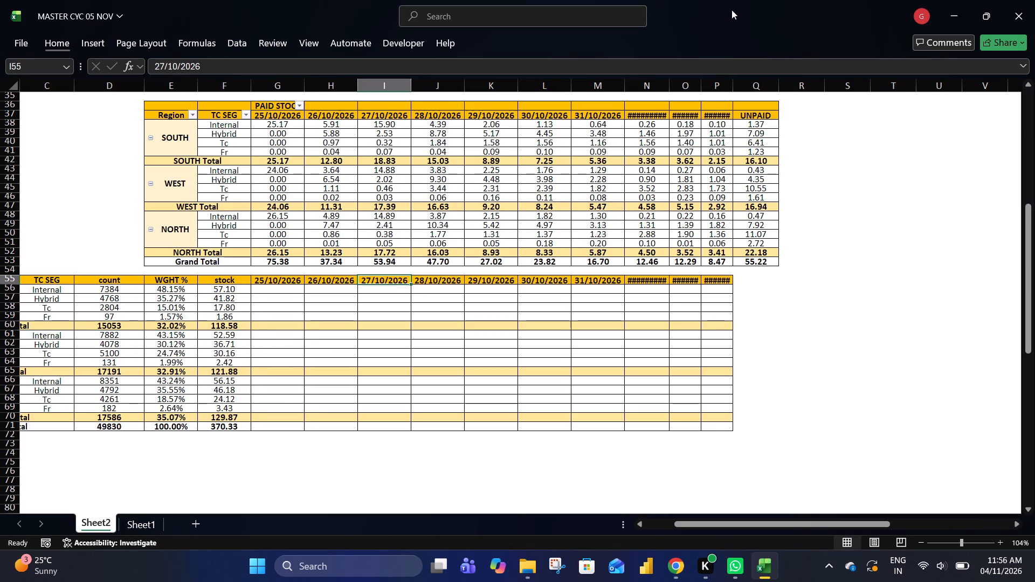
Autofit columns N, P and O to the width of their date headings.
double_click(667, 87)
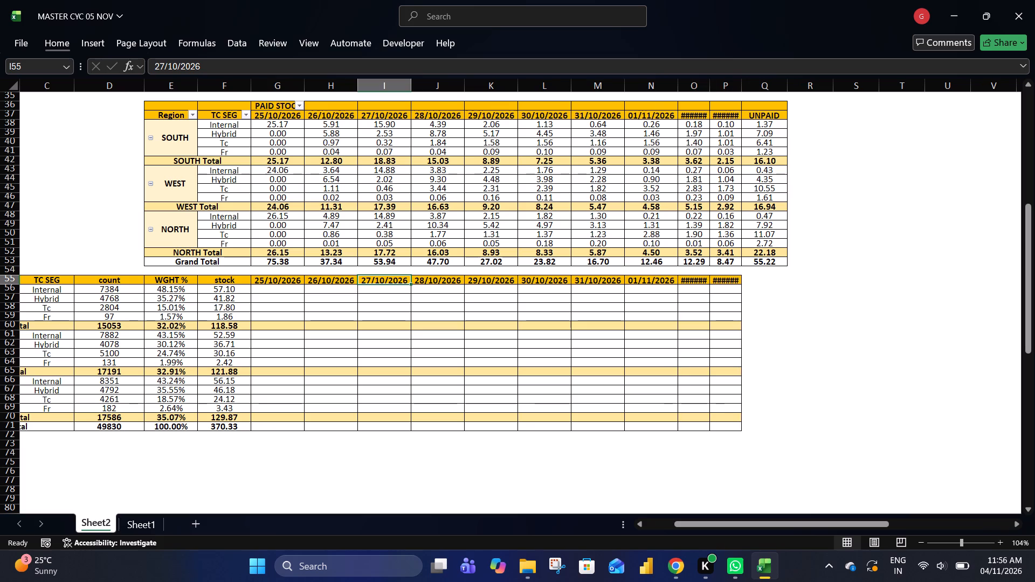
double_click(741, 87)
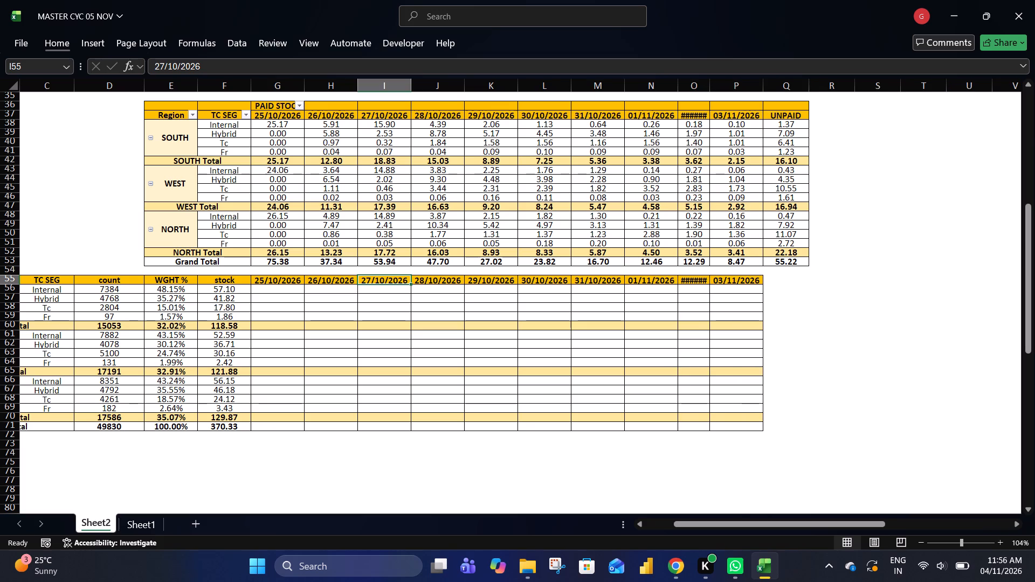
left_click(716, 87)
double_click(713, 87)
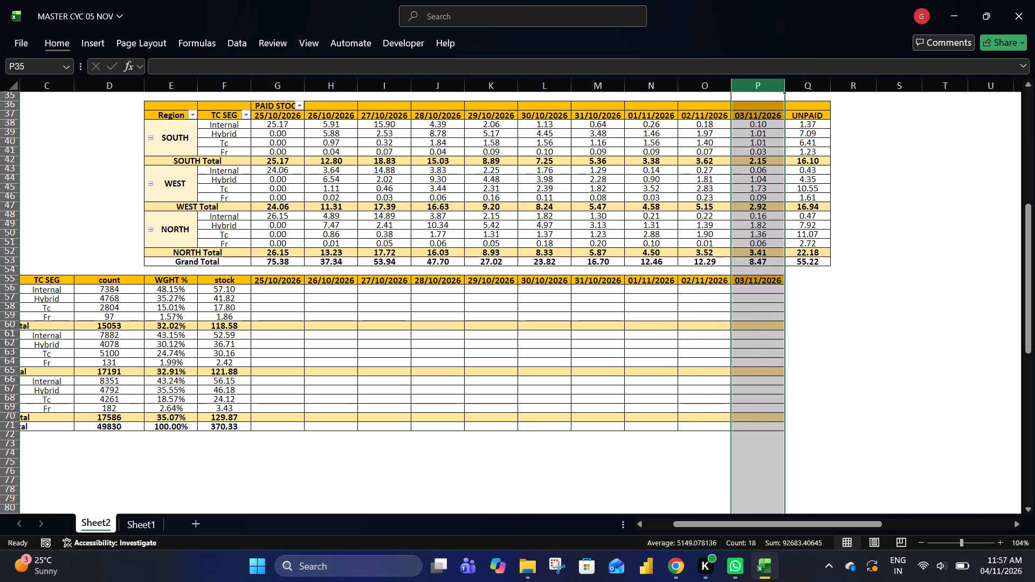
Review the lower table's Region, TC SEG, count, WGHT % and stock columns beside the empty date columns.
left_click(693, 296)
key("ctrl+Left")
key("Up")
key("ctrl+Left")
key("Right")
key("Right")
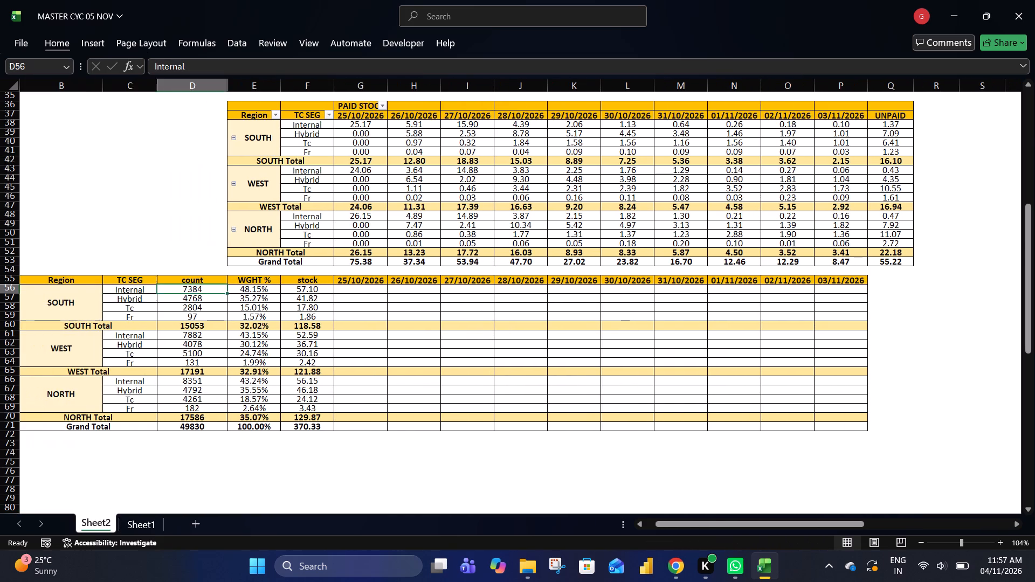
key("Left")
key("Left")
key("Left")
key("Right")
key("Right")
key("Right")
key("ctrl+Right")
key("ctrl+Down")
key("ctrl+Up")
key("Down")
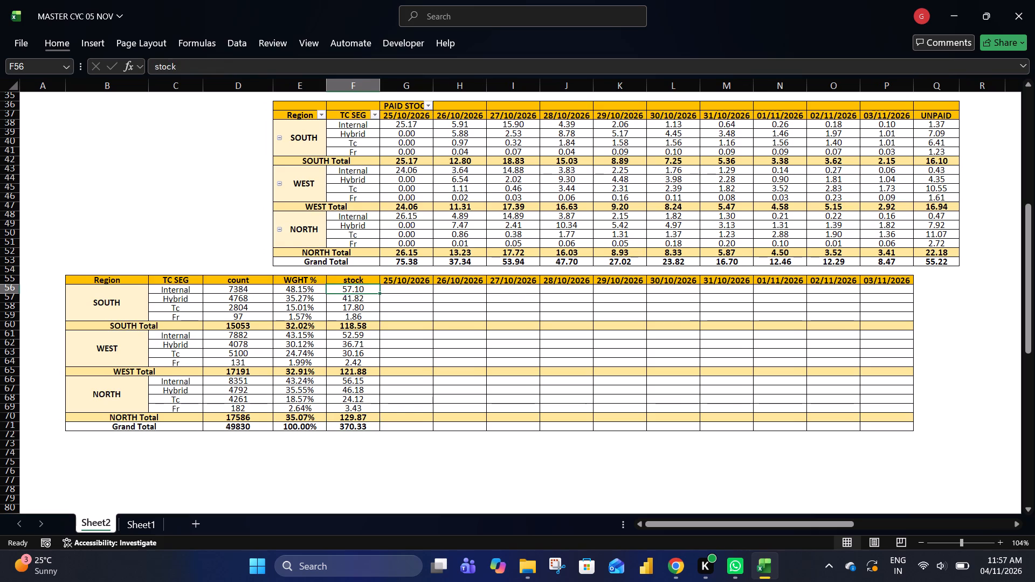
Rename the lower table's TC SEG heading in C55 to NEW CHANNEL.
key("Left")
key("Left")
key("Left")
key("Left")
key("Right")
key("Up")
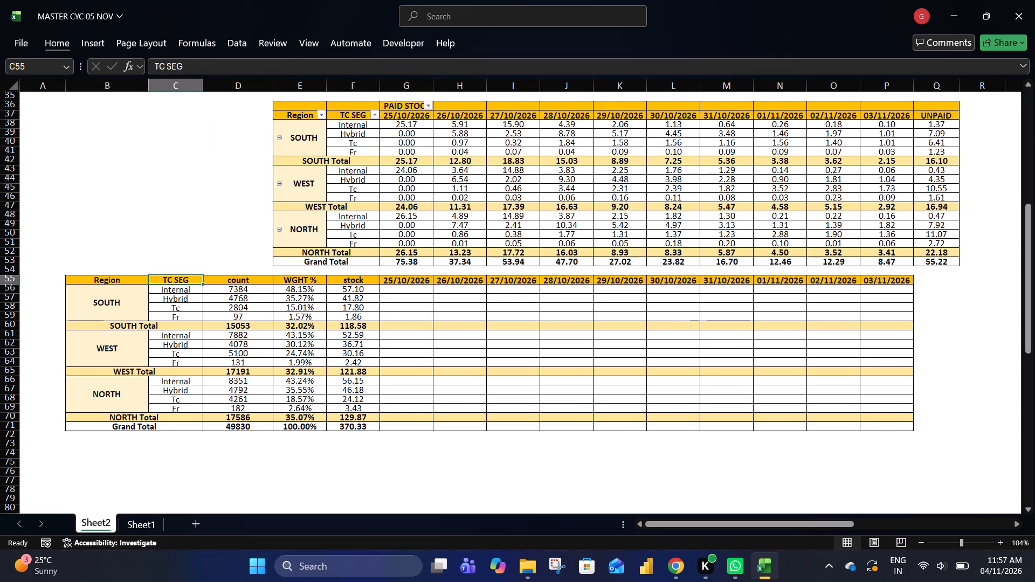
type("NEW CHANNEL")
key("Return")
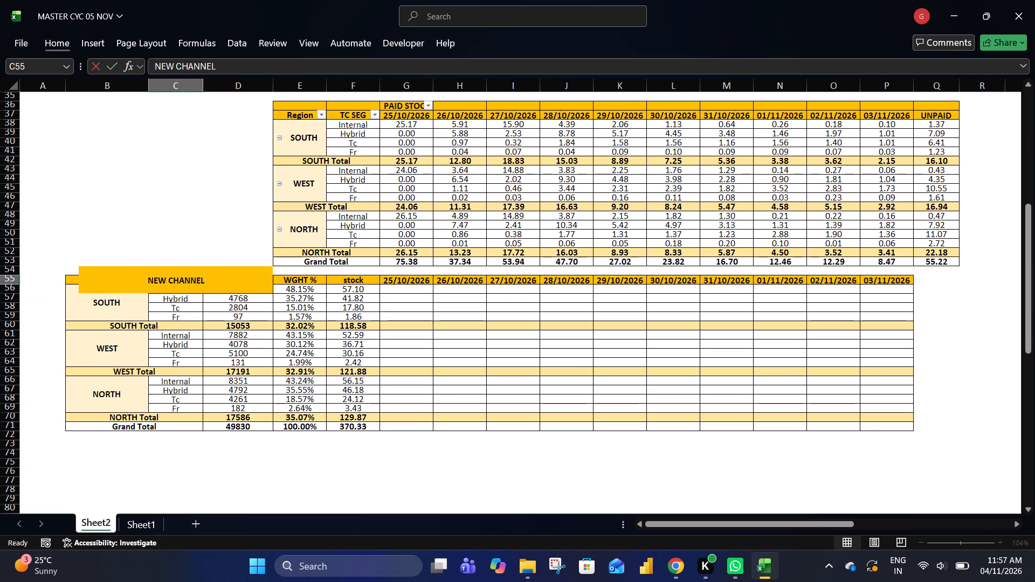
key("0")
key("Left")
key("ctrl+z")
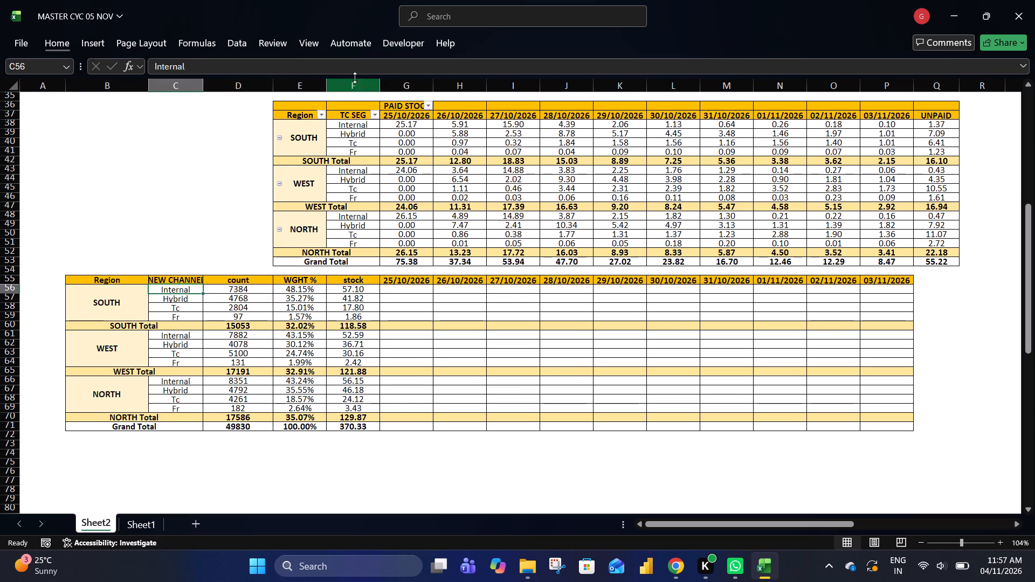
Autofit column C to the width of the NEW CHANNEL heading.
double_click(208, 87)
left_click(274, 239)
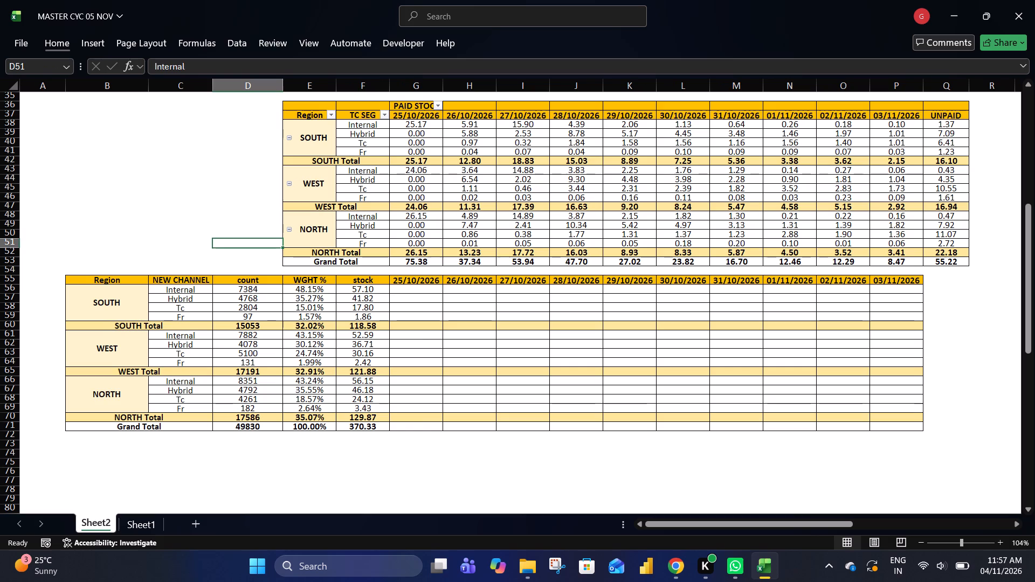
Change the lower table's count heading in D55 to COUNT.
key("ctrl+Down")
key("Down")
key("Up")
key("Down")
key("Up")
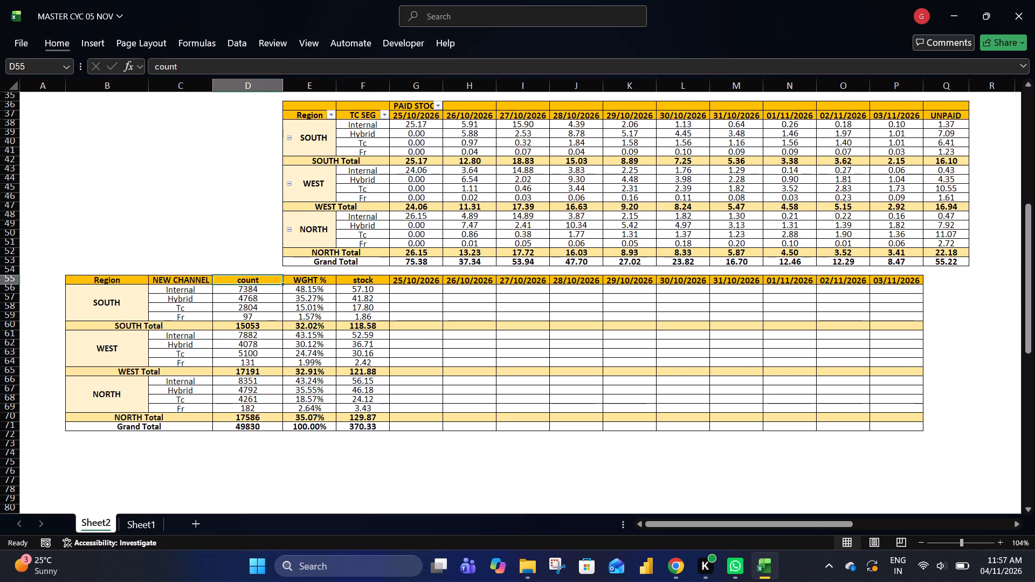
type("COUNT")
key("Return")
Change the lower table's stock heading in F55 to STOCK.
key("Right")
key("Left")
key("Up")
key("Right")
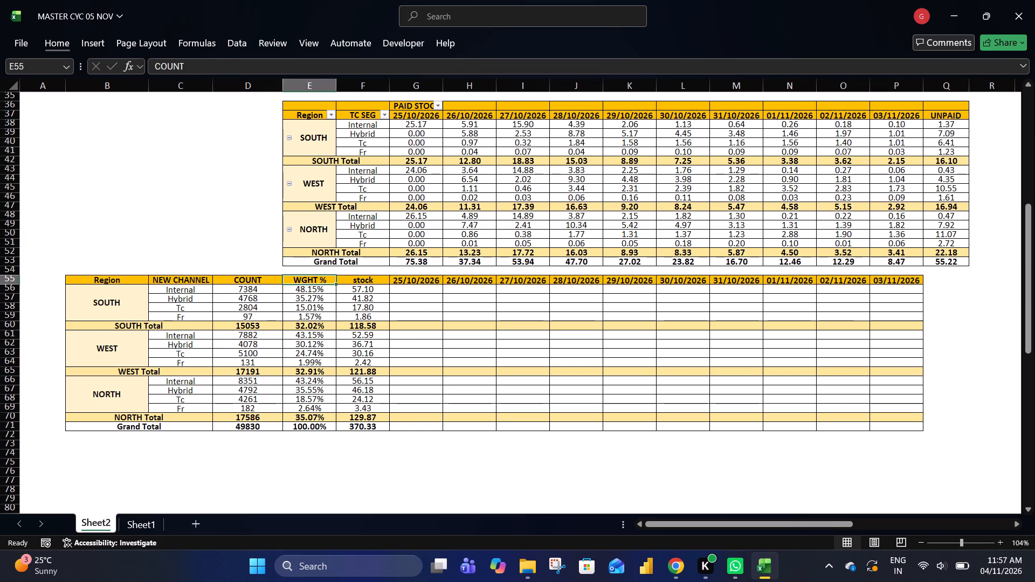
key("Right")
key("Down")
key("Up")
type("STOCK")
key("Return")
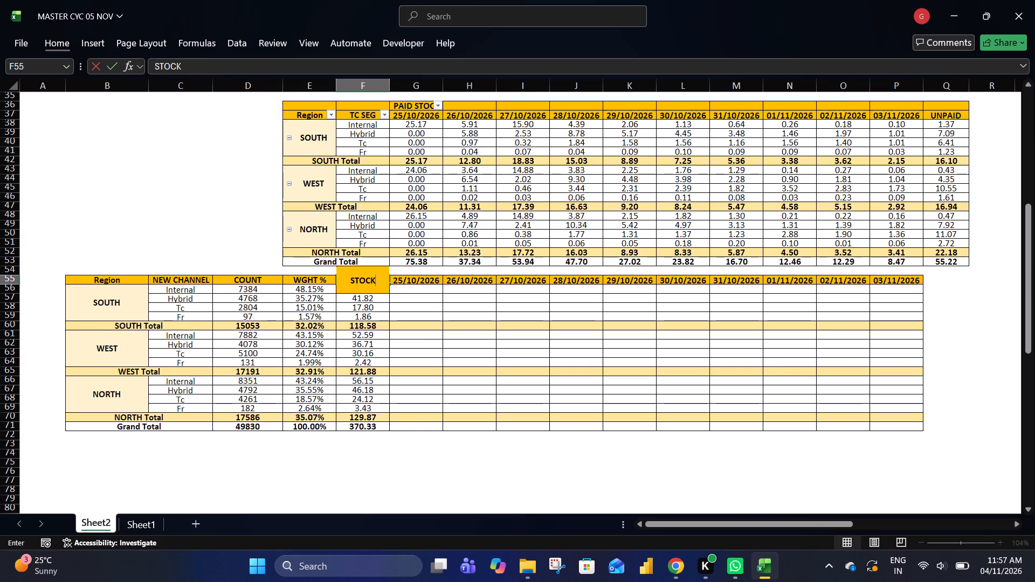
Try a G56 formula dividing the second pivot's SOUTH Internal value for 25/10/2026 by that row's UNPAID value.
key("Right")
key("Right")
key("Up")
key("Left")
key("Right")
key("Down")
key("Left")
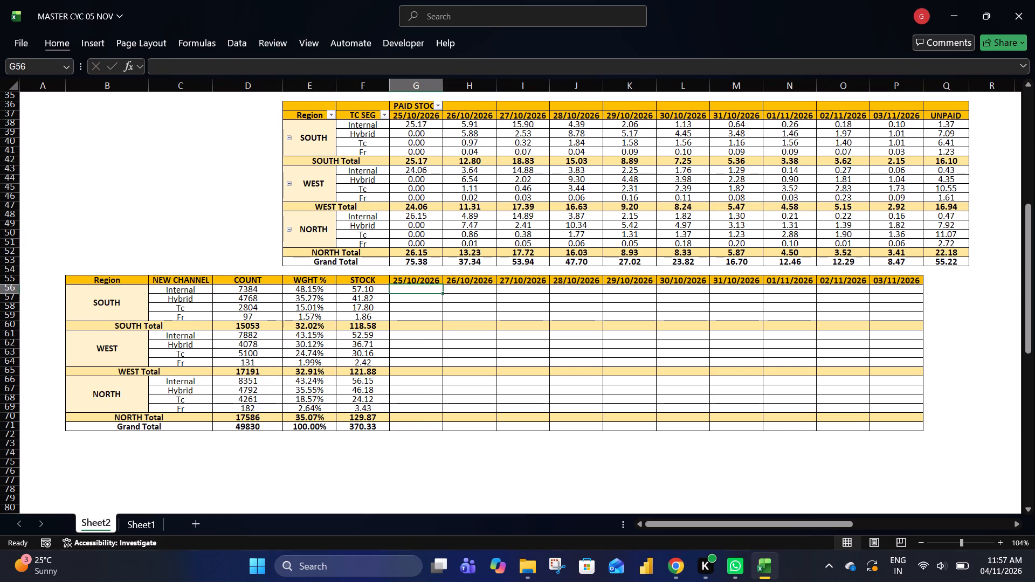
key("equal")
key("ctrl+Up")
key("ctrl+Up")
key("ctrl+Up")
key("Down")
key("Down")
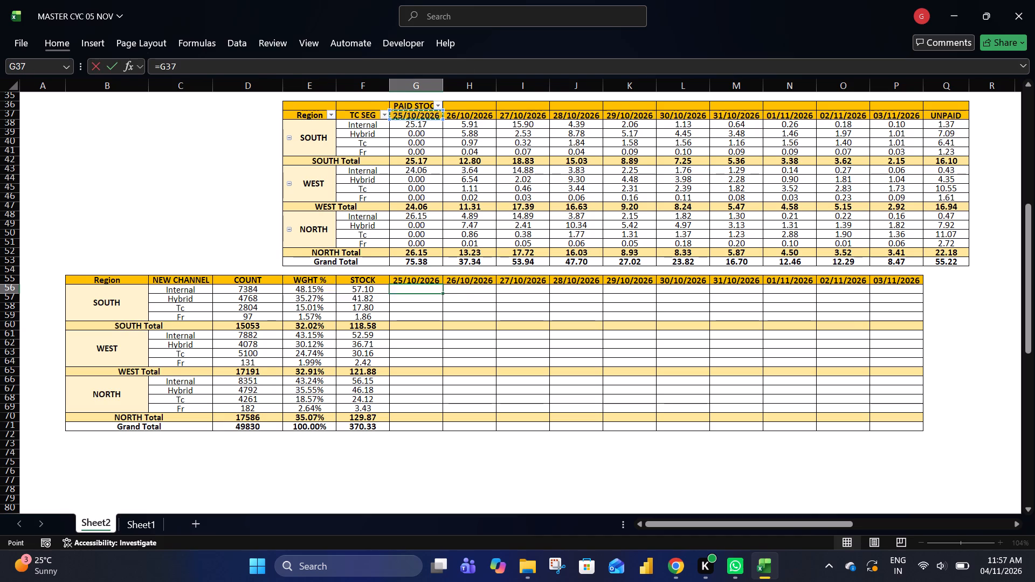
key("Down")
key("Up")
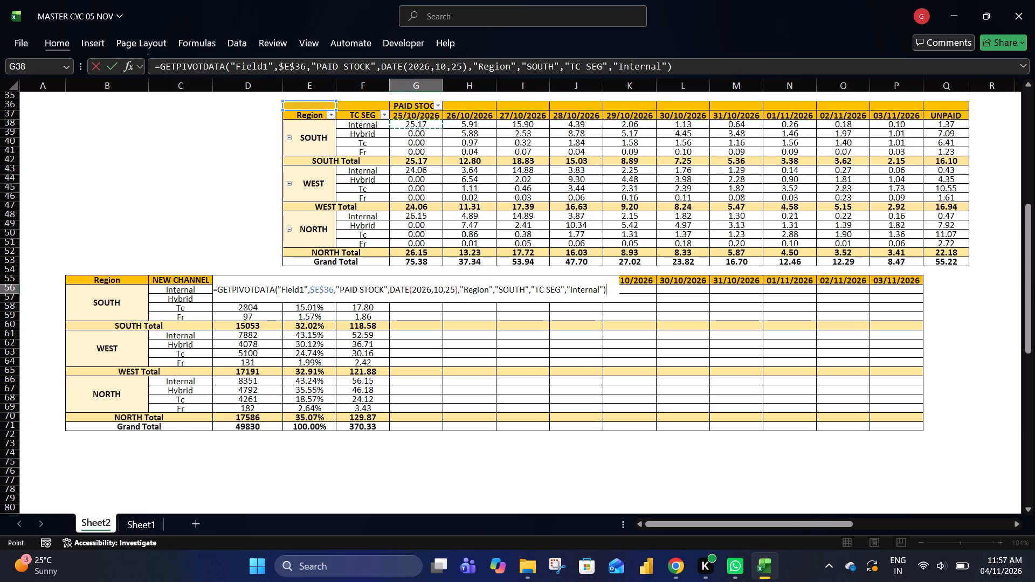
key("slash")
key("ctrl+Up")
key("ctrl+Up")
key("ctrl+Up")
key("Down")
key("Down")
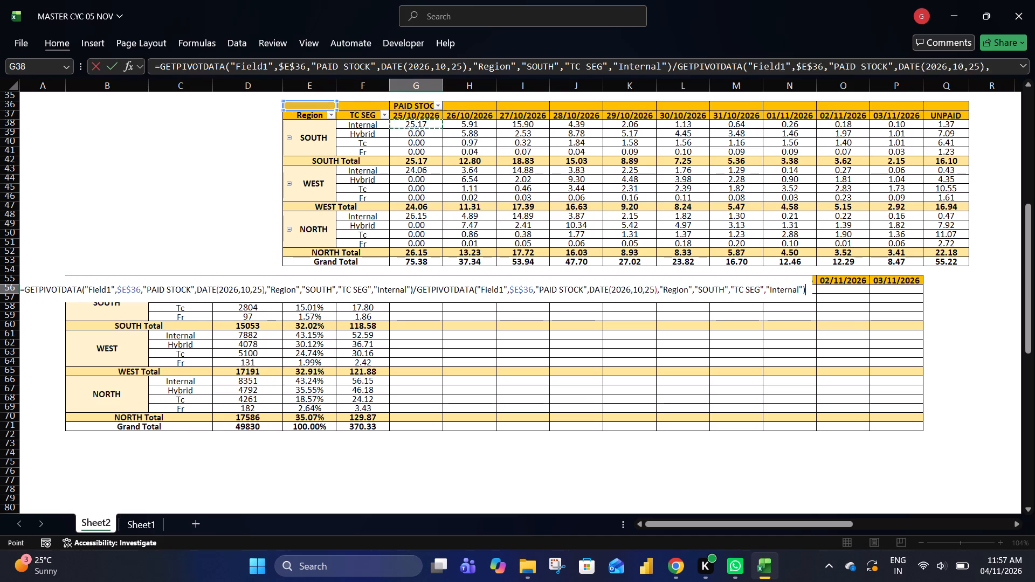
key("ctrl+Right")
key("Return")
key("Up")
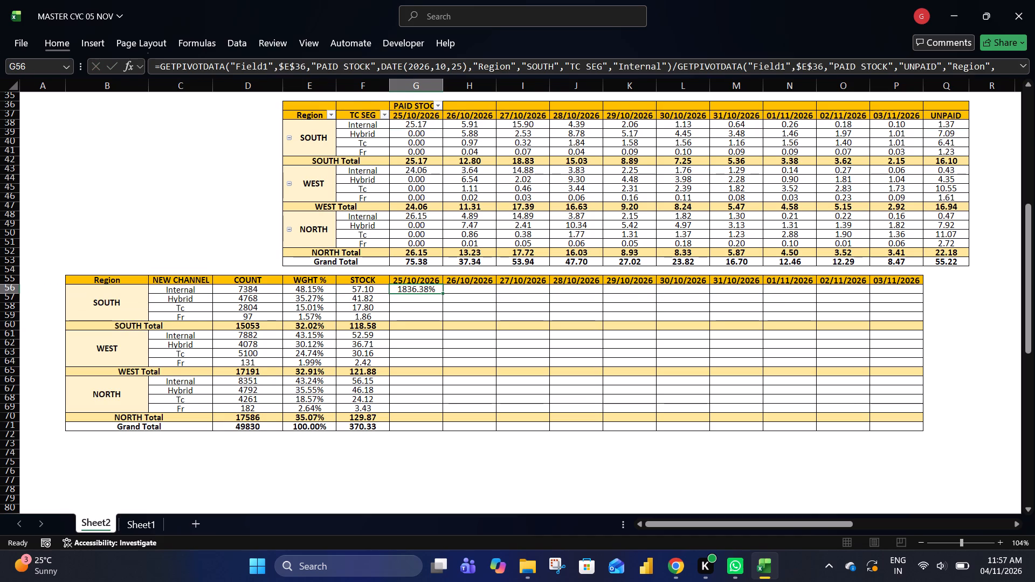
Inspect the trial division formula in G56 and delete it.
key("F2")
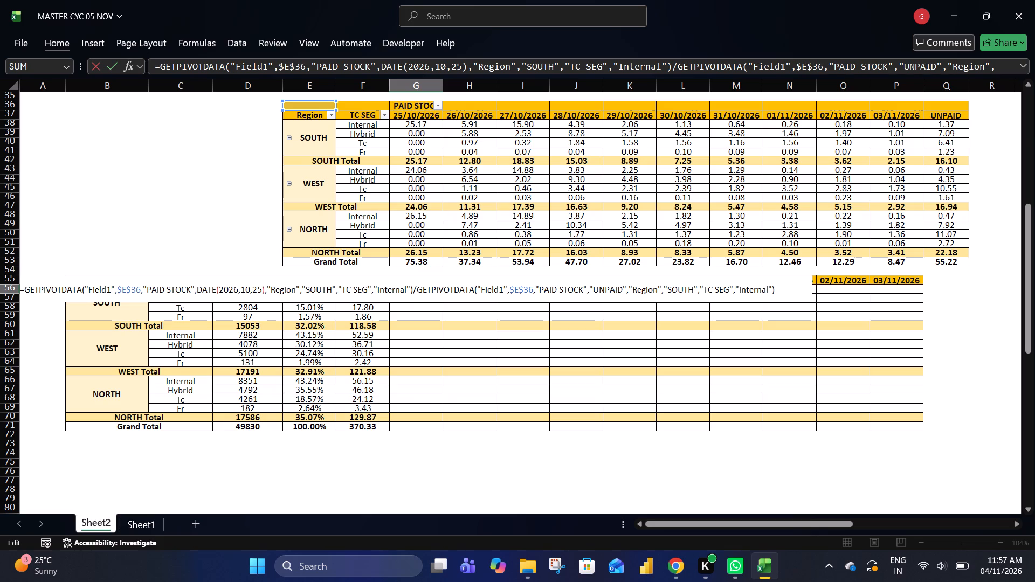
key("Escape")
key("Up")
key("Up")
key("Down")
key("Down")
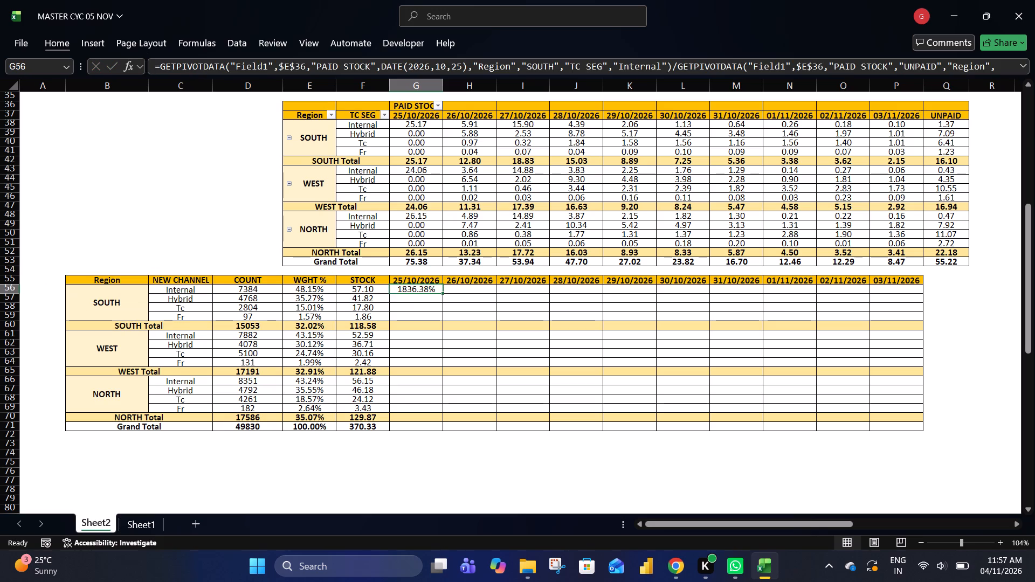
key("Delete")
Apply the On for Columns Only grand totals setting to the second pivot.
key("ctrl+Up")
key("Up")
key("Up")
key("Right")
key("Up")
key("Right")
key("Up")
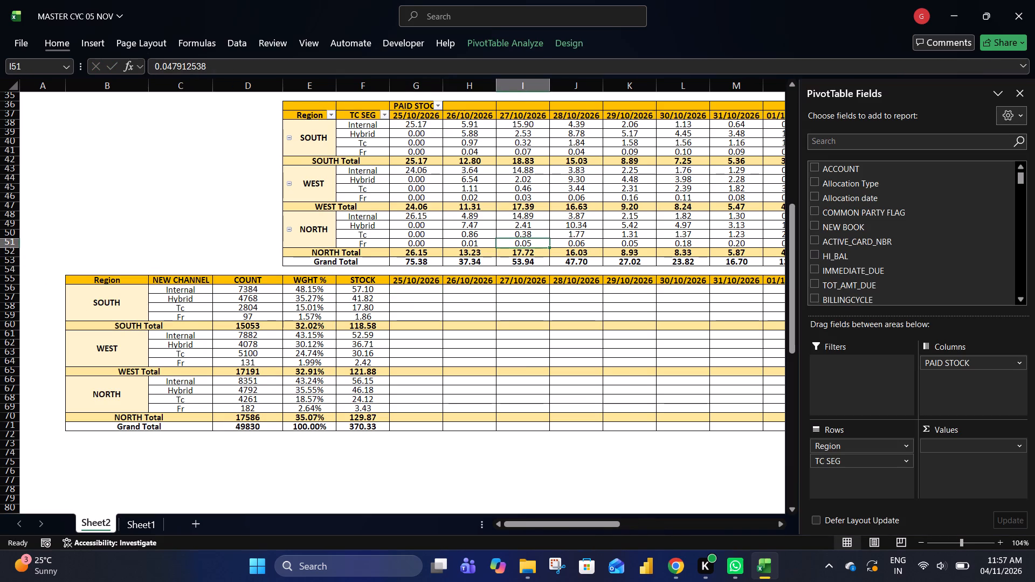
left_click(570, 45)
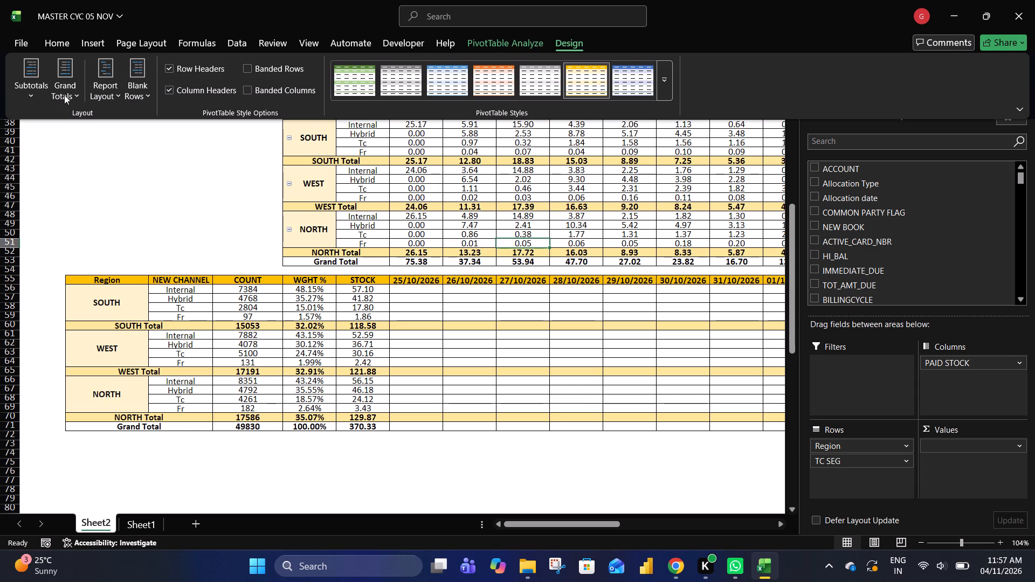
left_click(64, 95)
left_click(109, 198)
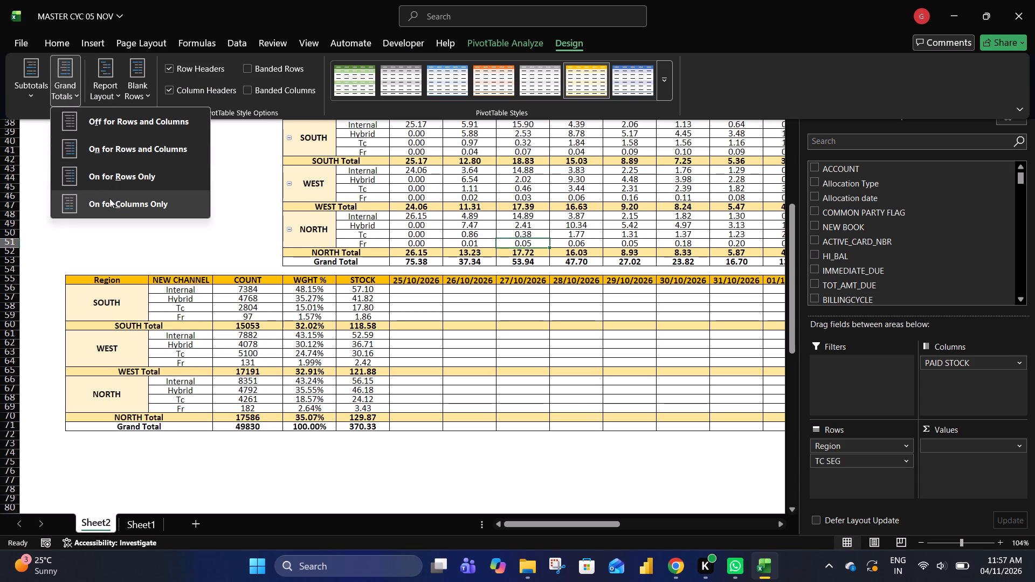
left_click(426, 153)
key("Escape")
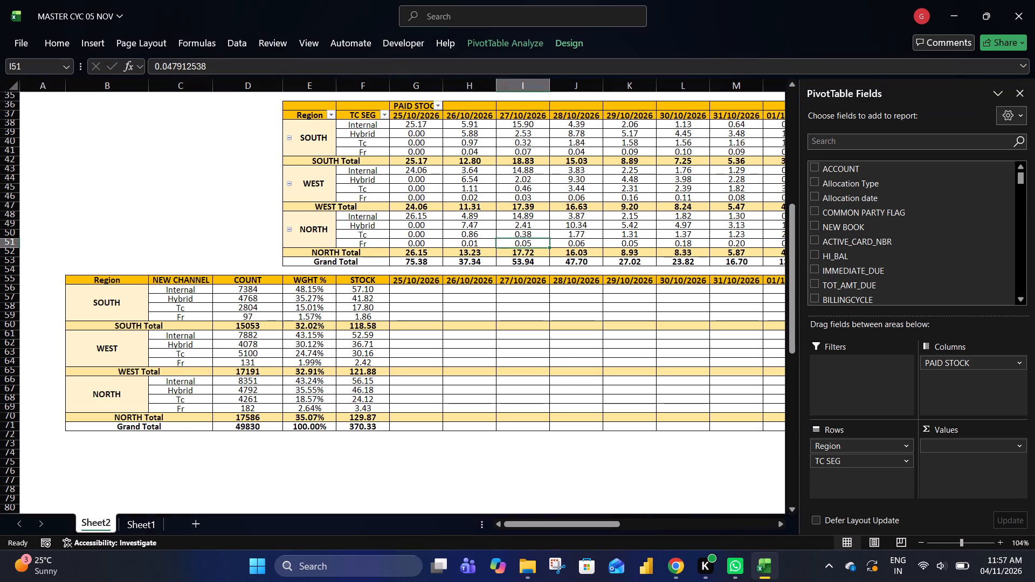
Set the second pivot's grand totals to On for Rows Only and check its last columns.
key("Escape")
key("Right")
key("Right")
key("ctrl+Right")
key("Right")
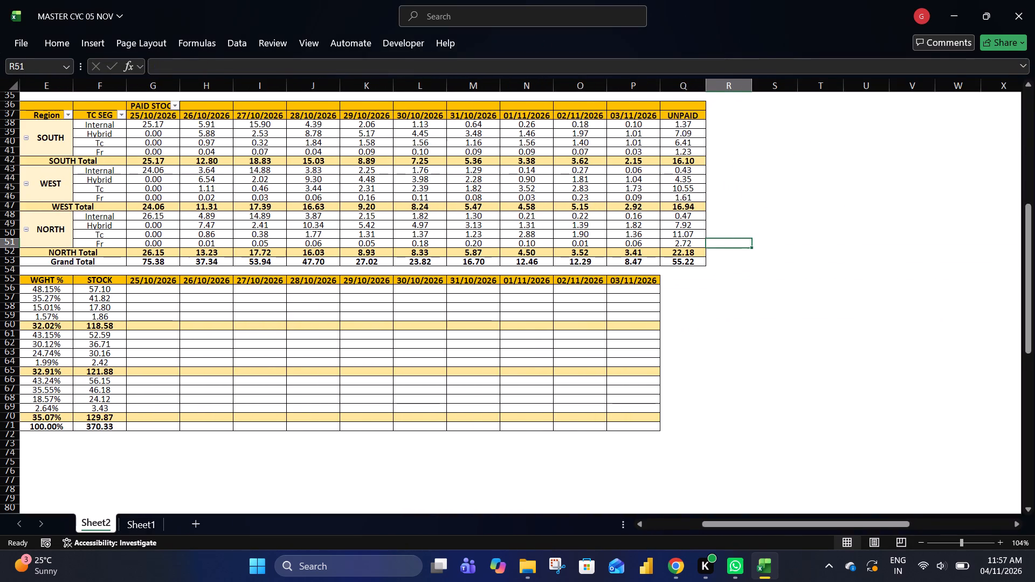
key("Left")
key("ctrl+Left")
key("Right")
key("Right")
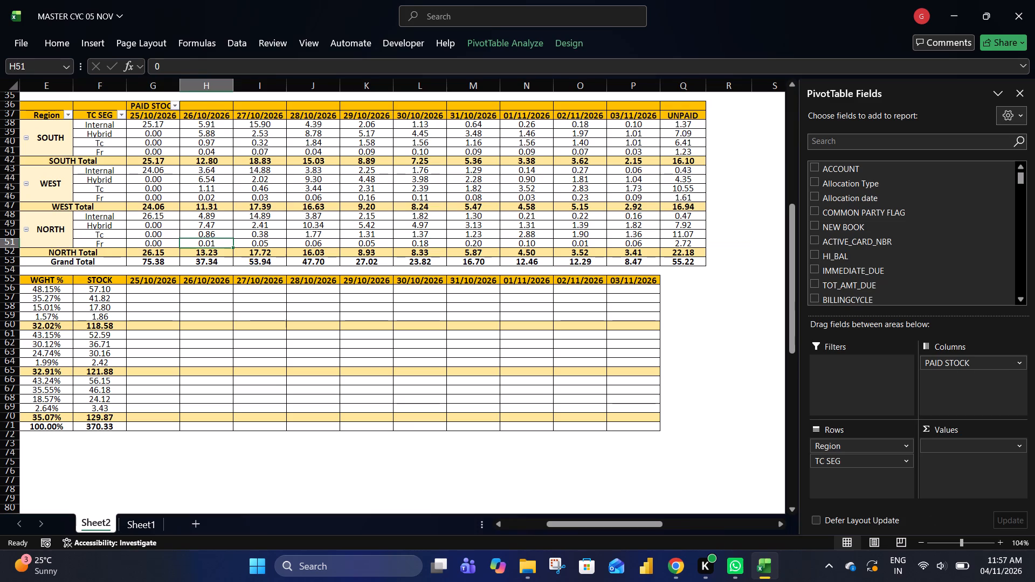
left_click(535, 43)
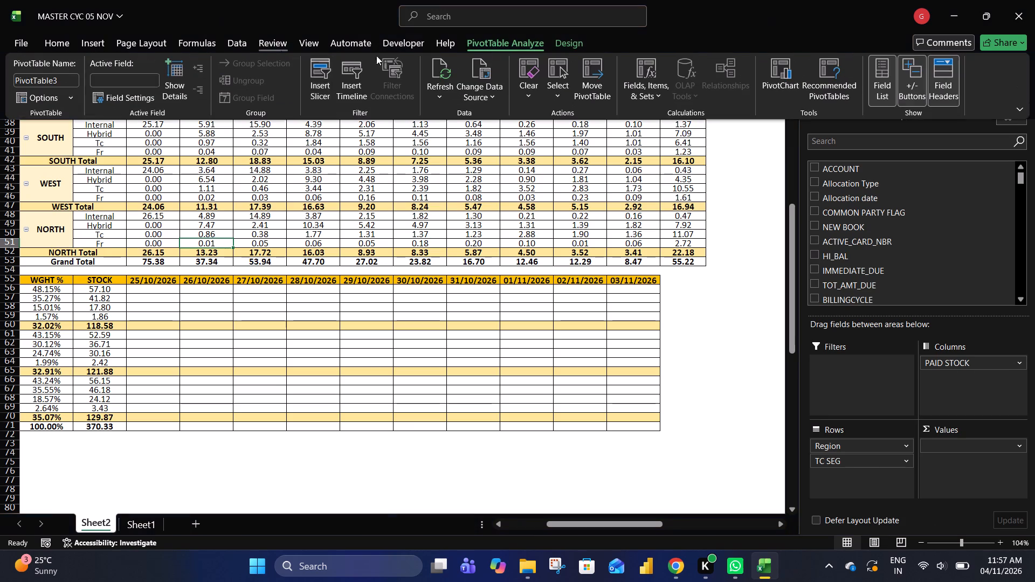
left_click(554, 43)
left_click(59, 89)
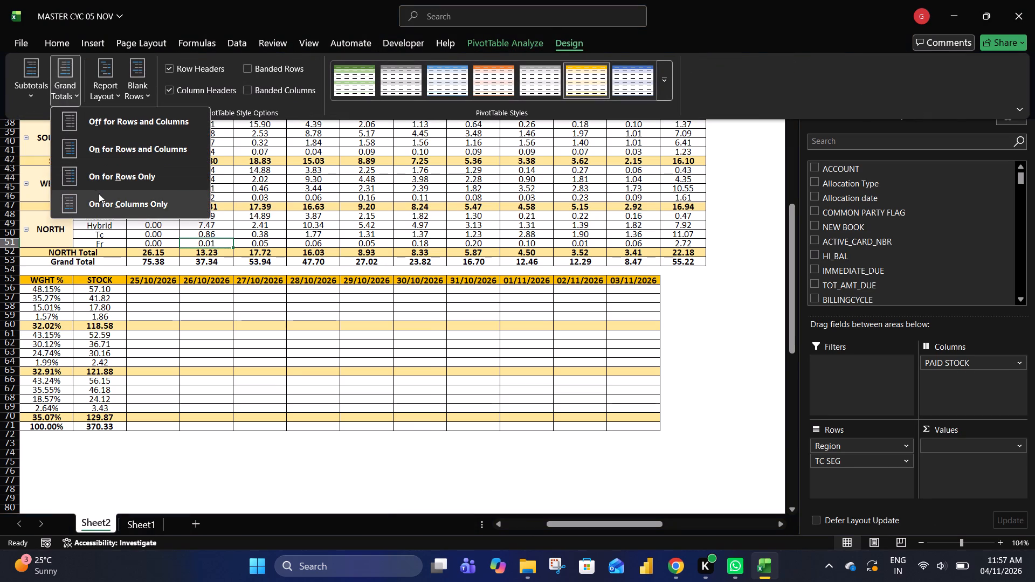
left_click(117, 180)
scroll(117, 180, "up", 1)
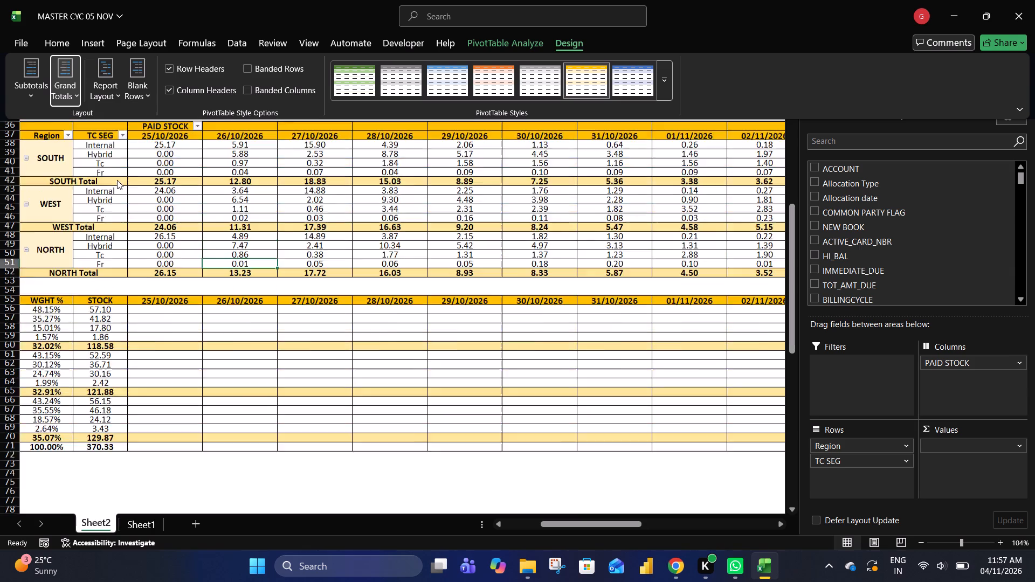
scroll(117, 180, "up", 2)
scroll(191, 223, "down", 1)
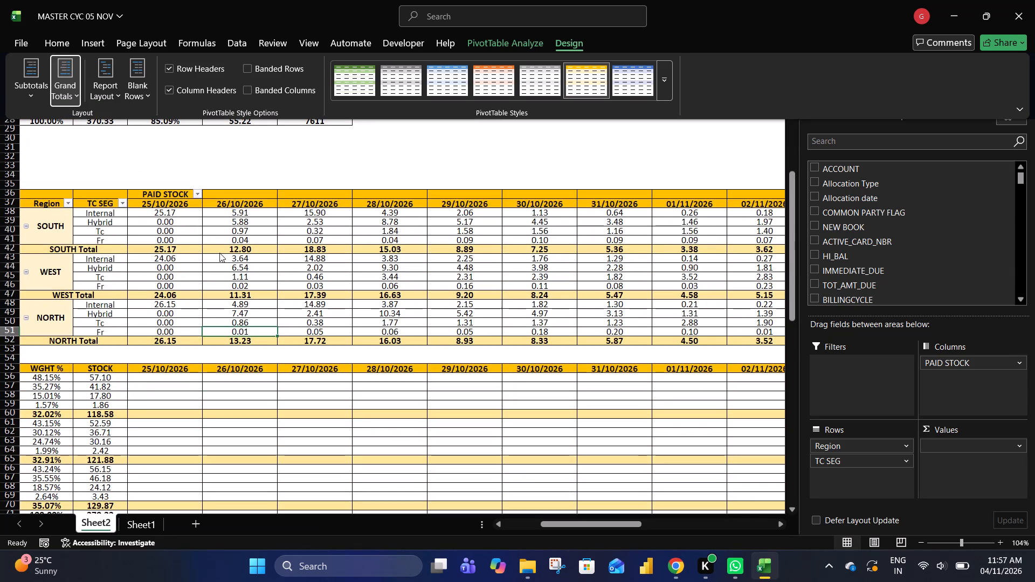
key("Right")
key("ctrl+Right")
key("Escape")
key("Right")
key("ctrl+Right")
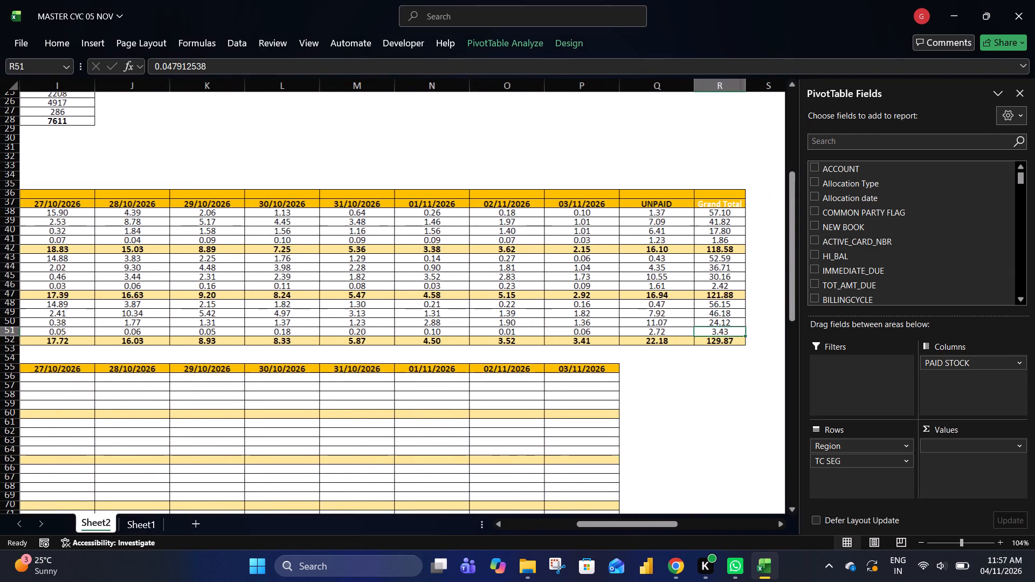
Set the second pivot's grand totals to On for Rows and Columns.
left_click(473, 40)
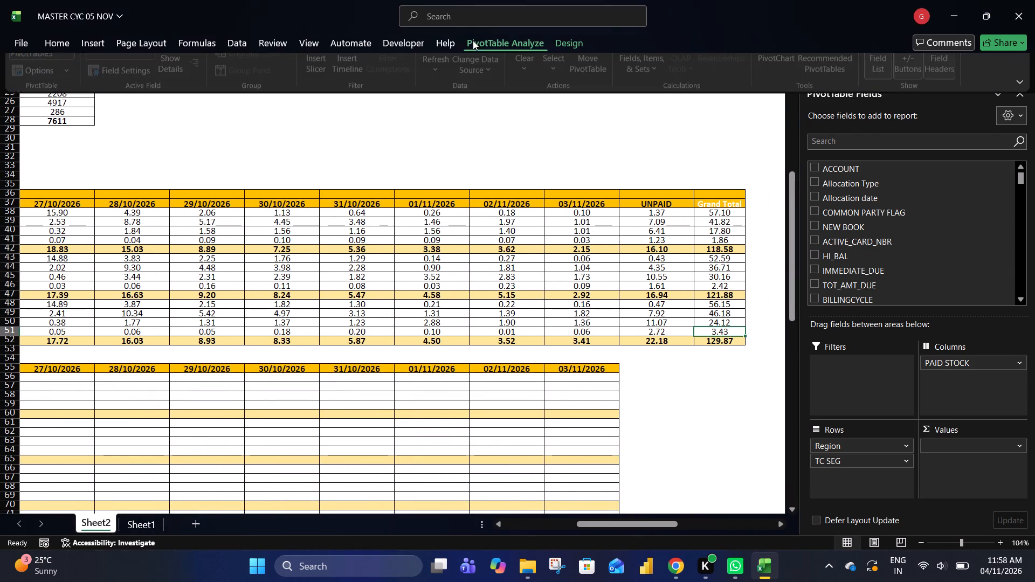
left_click(72, 97)
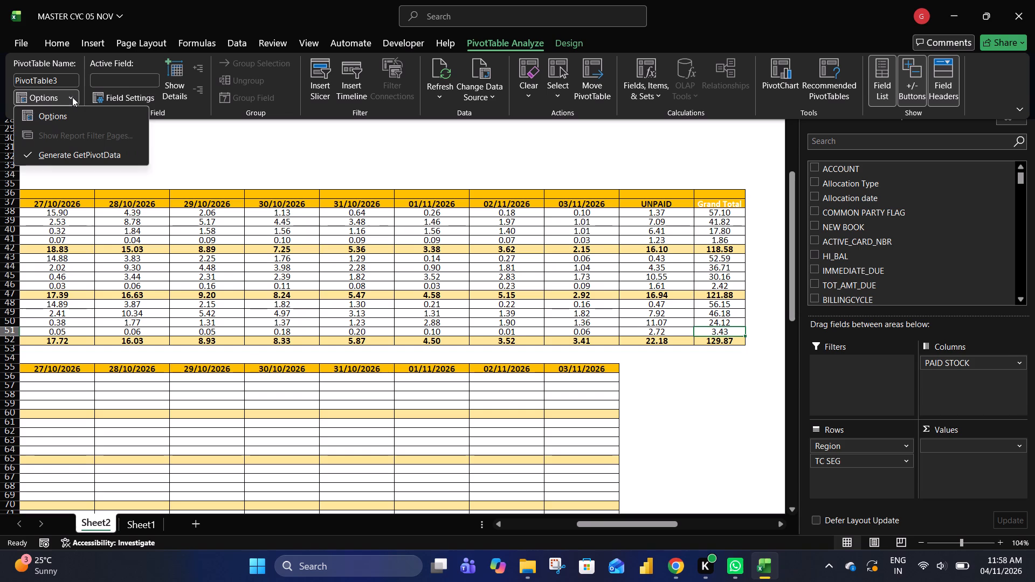
left_click(566, 46)
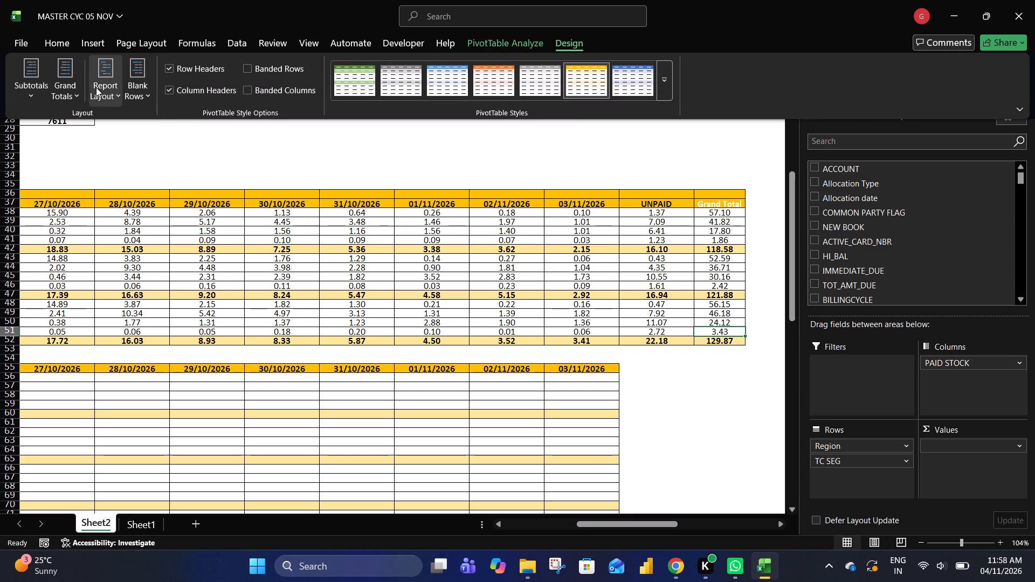
left_click(113, 94)
left_click(64, 94)
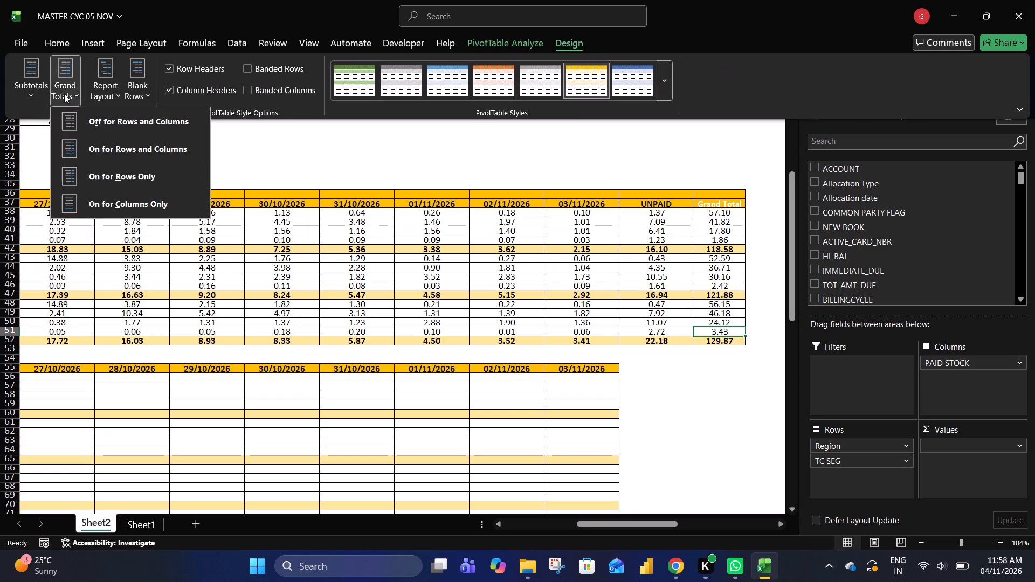
left_click(112, 146)
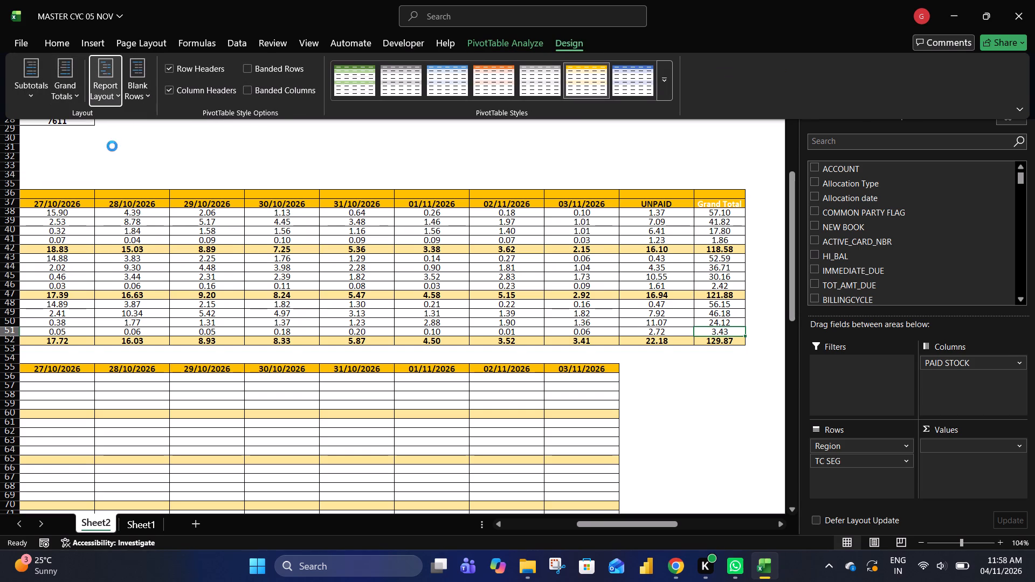
left_click(234, 379)
left_click(234, 379)
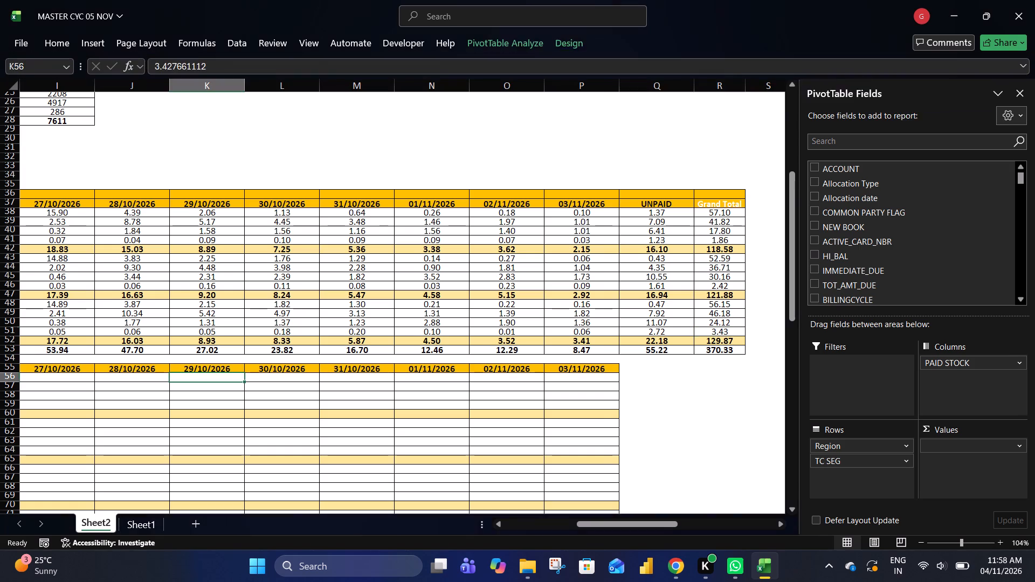
Review the lower table's STOCK and date columns against the second pivot's date, UNPAID and Grand Total columns.
key("ctrl+Left")
key("Left")
key("Right")
key("Left")
key("Left")
key("ctrl+Left")
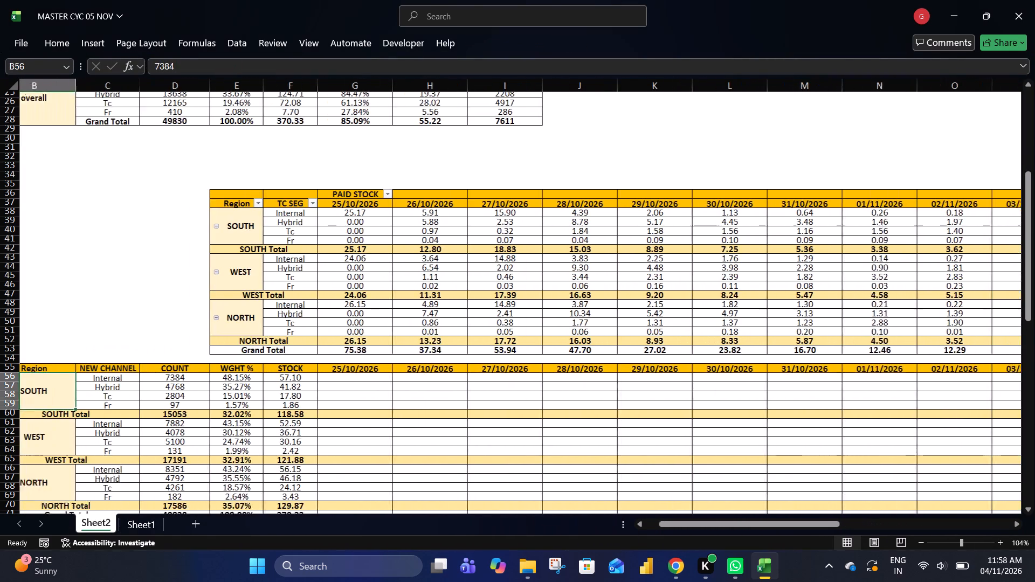
key("ctrl+Right")
key("ctrl+Down")
key("Down")
key("Right")
key("Up")
key("Left")
key("ctrl+Up")
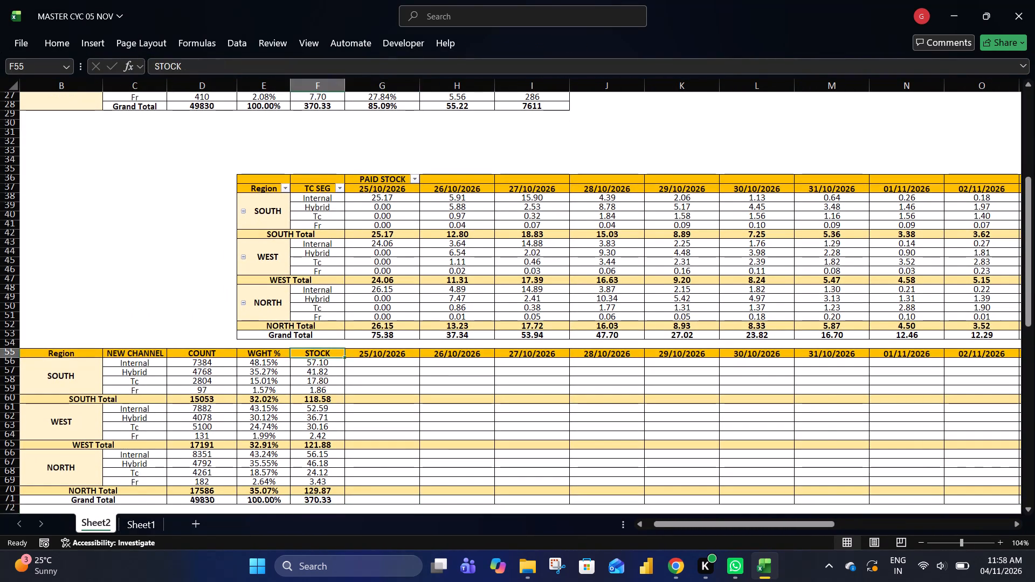
key("Right")
key("ctrl+Right")
key("Down")
key("Up")
key("Right")
key("Right")
key("Down")
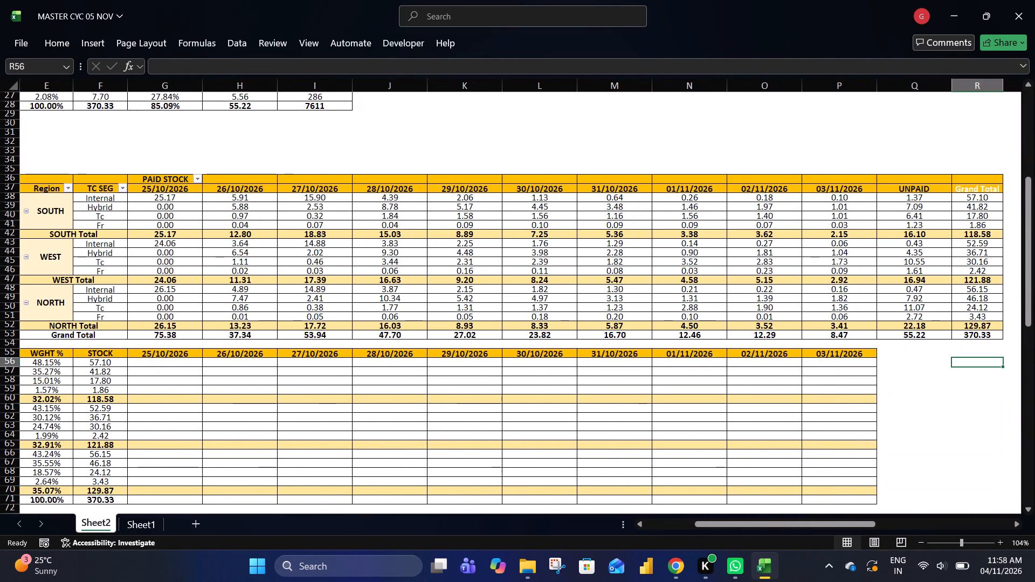
key("Left")
key("Left")
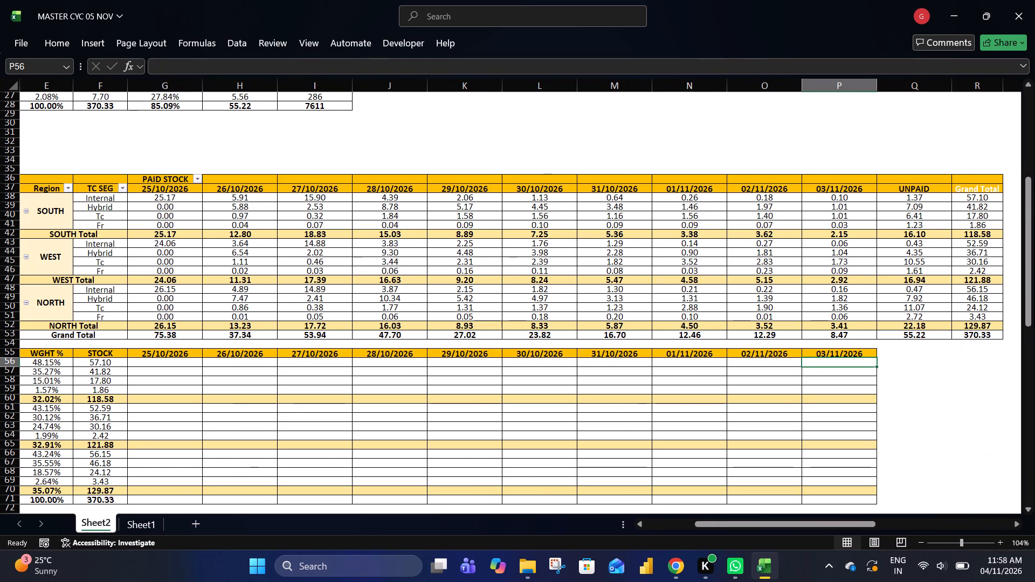
key("ctrl+Left")
key("Right")
key("Left")
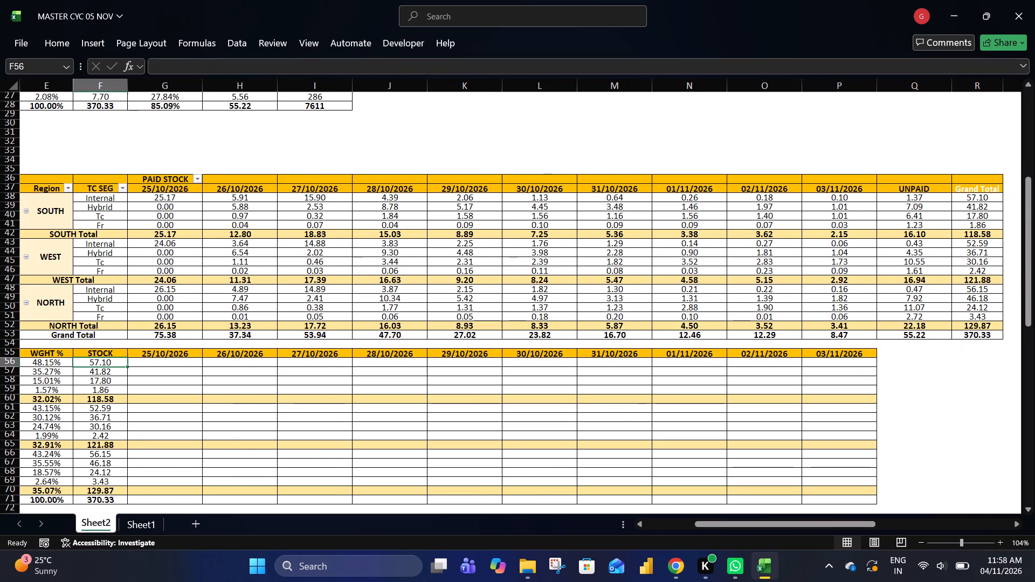
key("ctrl+Left")
key("Right")
key("Right")
key("Right")
key("Right")
key("ctrl+Down")
key("ctrl+Up")
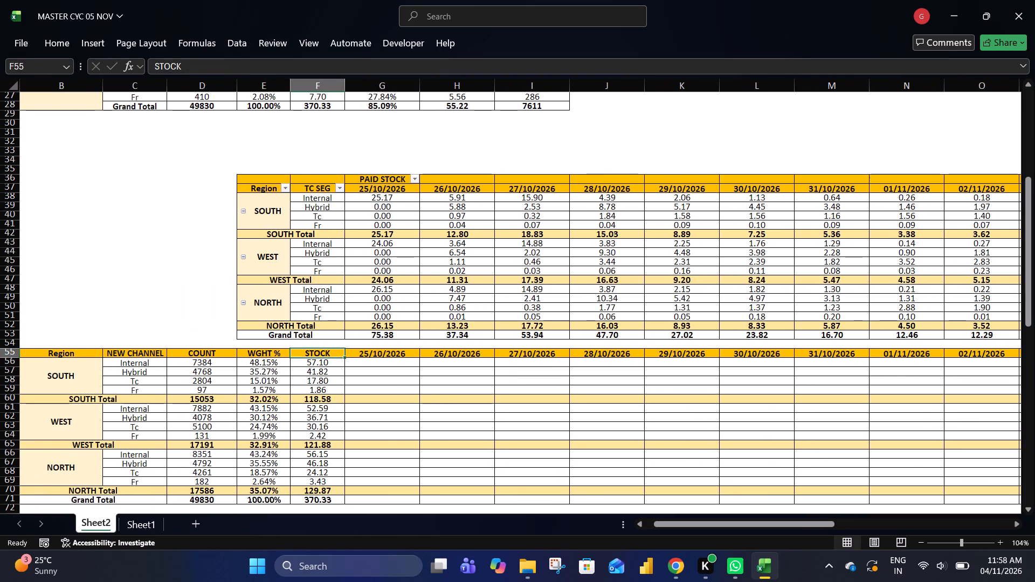
key("ctrl+Down")
key("Down")
key("Down")
key("ctrl+Up")
key("ctrl+Up")
key("Right")
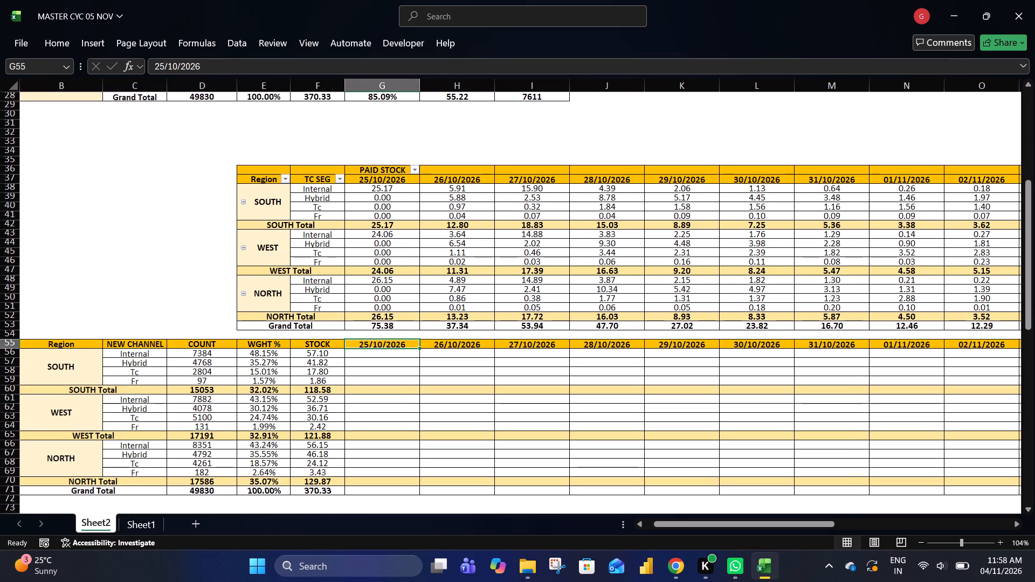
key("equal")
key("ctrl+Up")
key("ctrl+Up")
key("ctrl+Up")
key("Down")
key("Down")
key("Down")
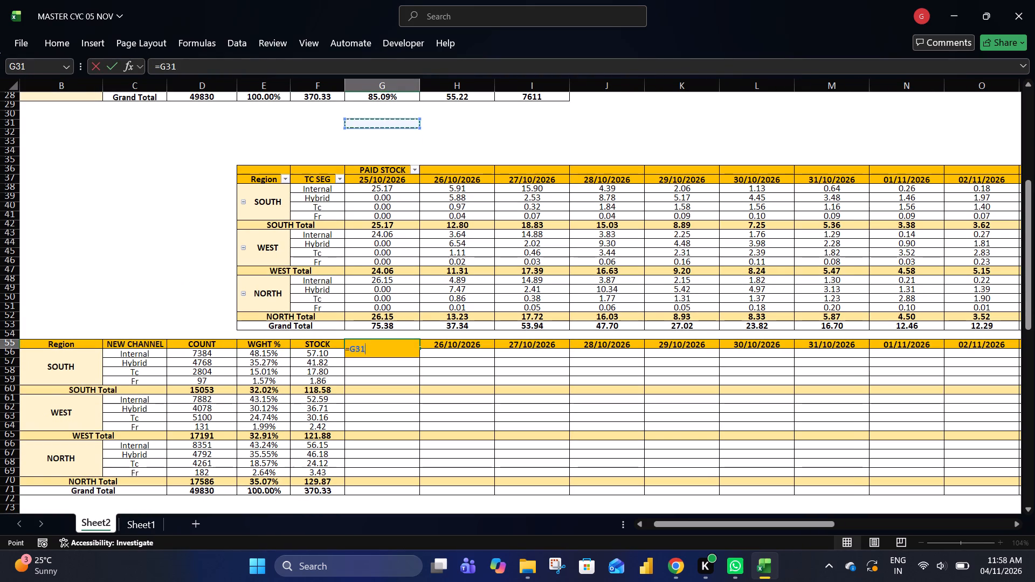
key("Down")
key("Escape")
Examine the second pivot's PivotTable Options, including its layout, data and alt text settings.
key("Up")
key("Up")
key("Up")
key("Up")
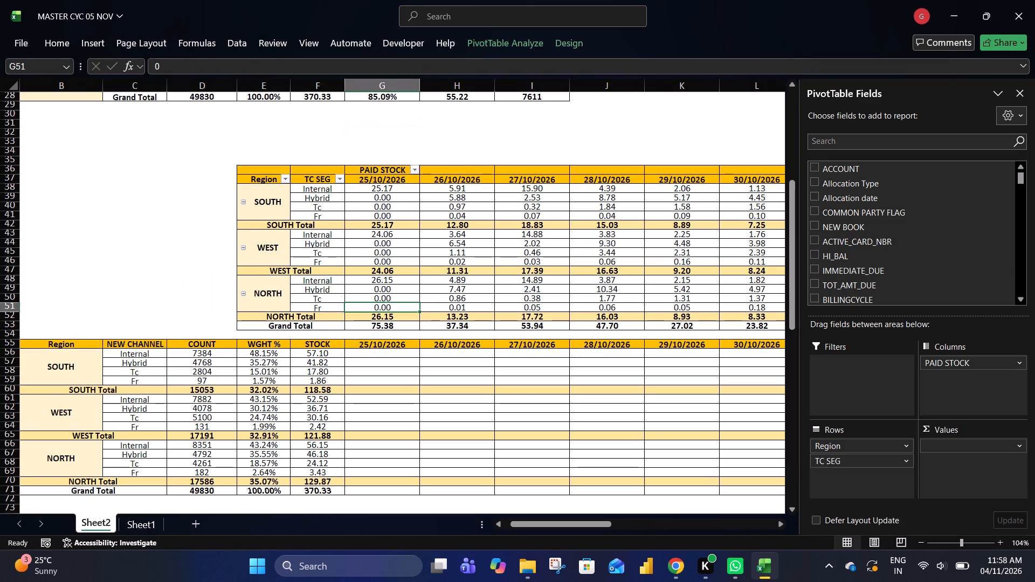
right_click(383, 307)
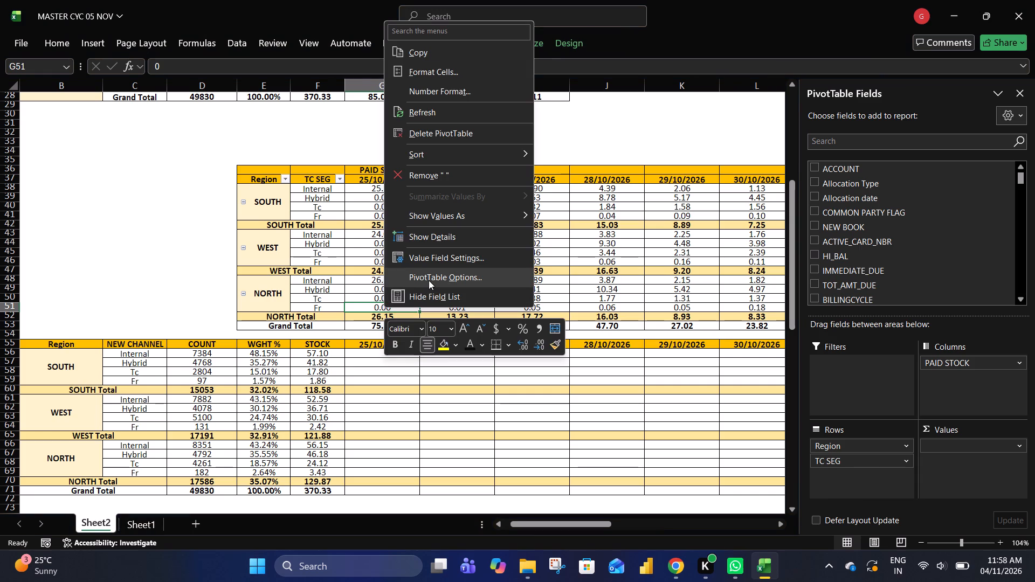
left_click(429, 280)
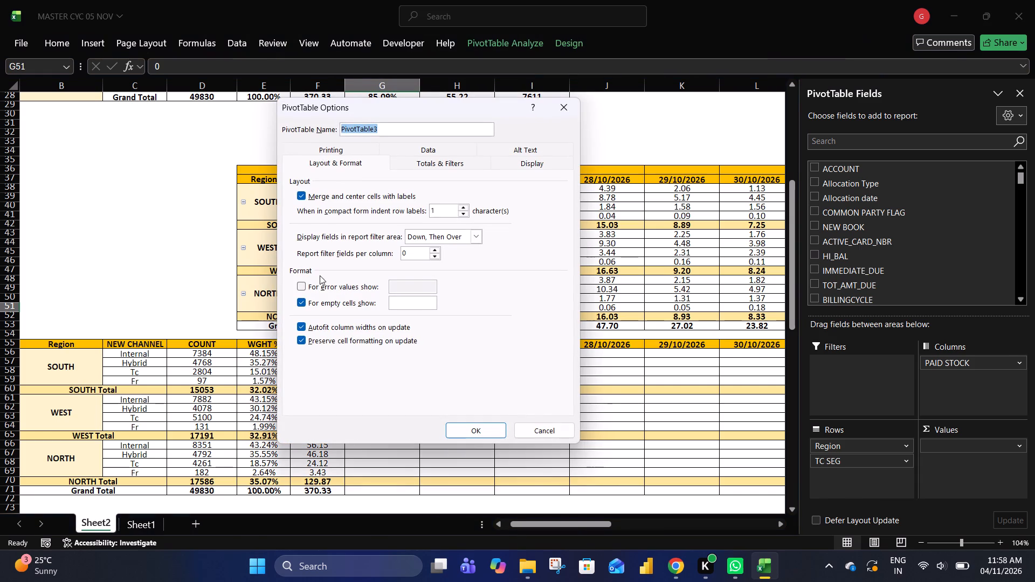
left_click(443, 151)
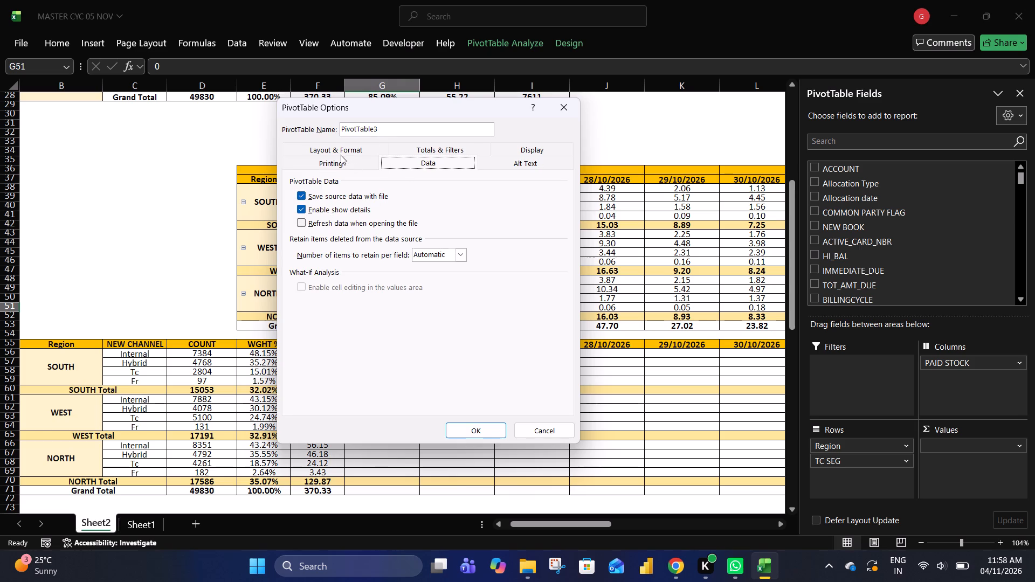
left_click(509, 163)
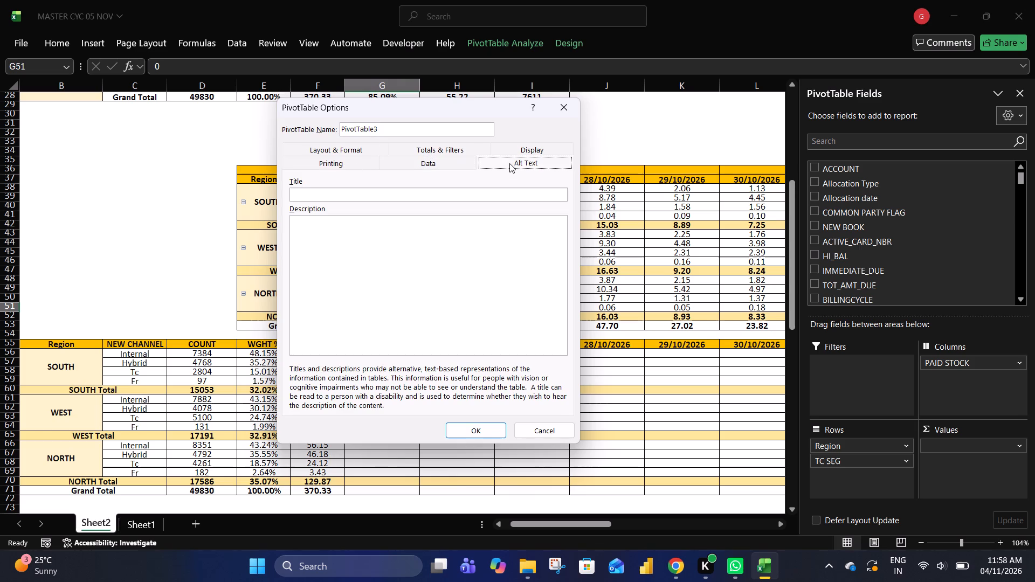
key("Escape")
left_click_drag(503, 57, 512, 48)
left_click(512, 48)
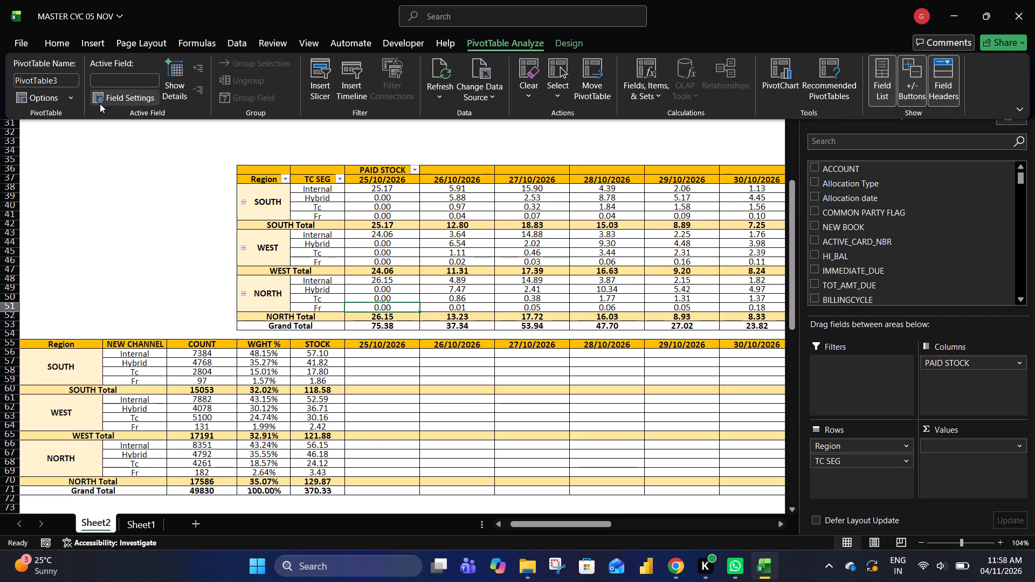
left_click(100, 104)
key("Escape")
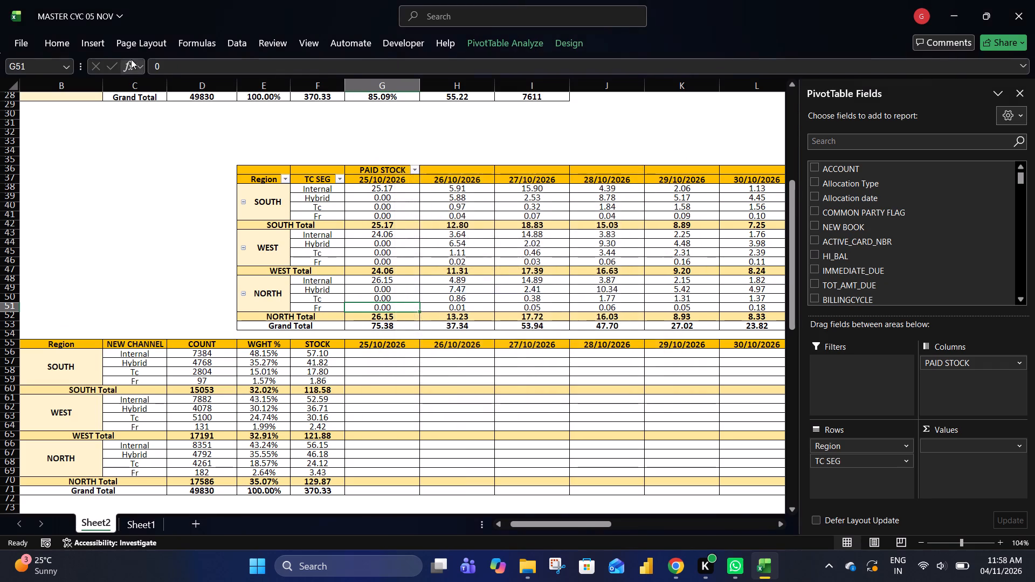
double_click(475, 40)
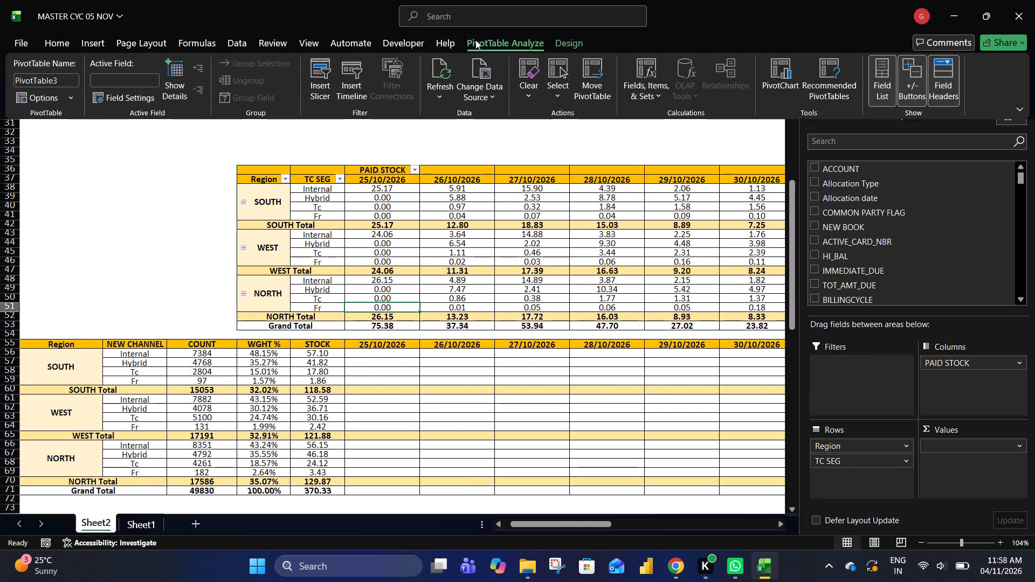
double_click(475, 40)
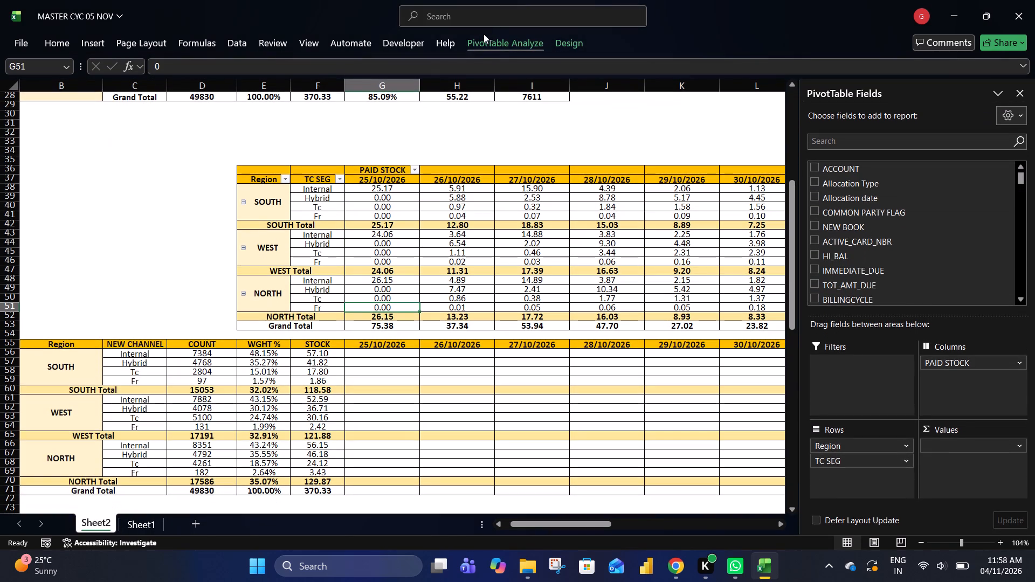
Turn off GetPivotData generation for the second pivot's cell references.
left_click(499, 48)
left_click(73, 101)
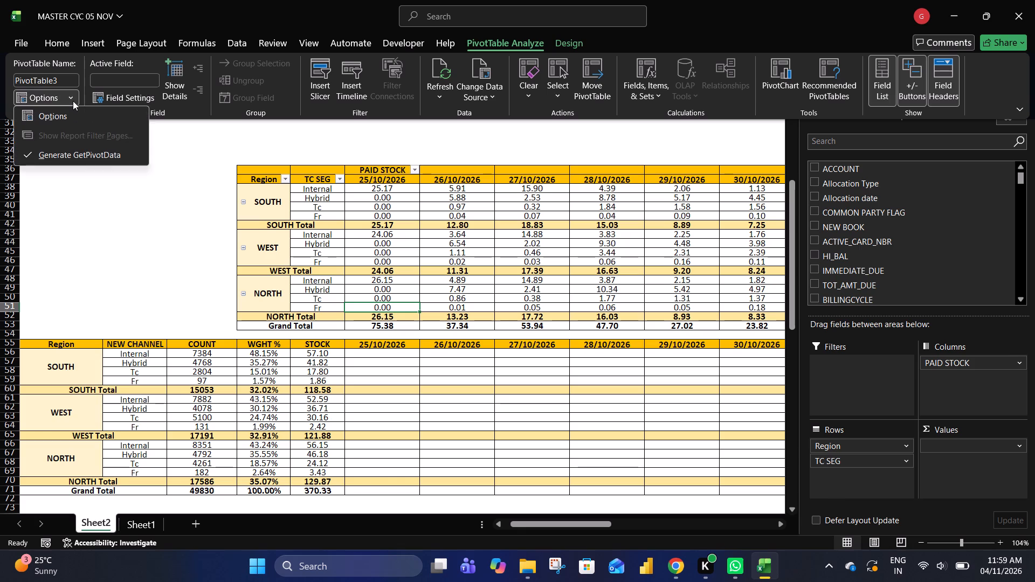
left_click(76, 156)
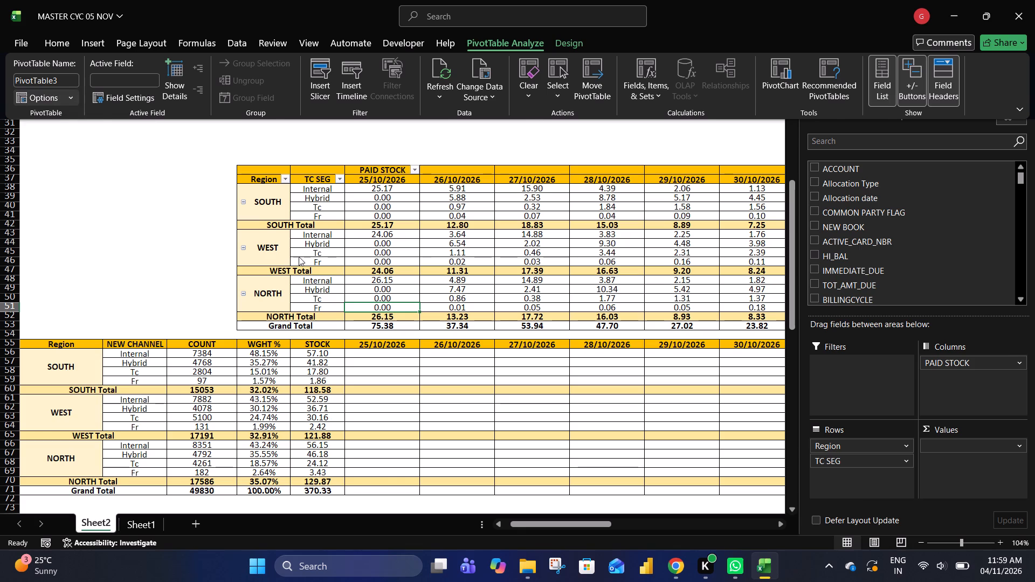
key("Escape")
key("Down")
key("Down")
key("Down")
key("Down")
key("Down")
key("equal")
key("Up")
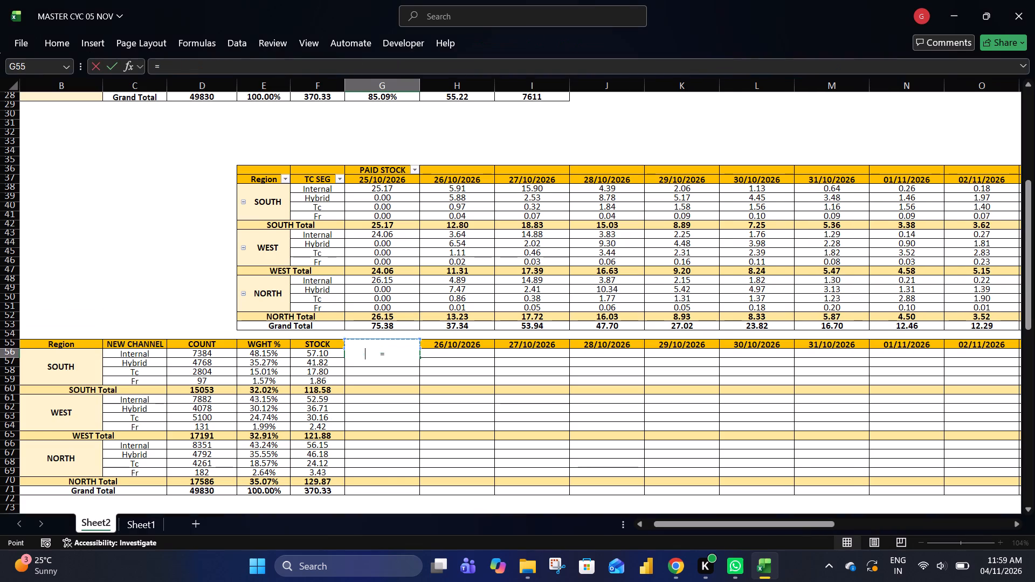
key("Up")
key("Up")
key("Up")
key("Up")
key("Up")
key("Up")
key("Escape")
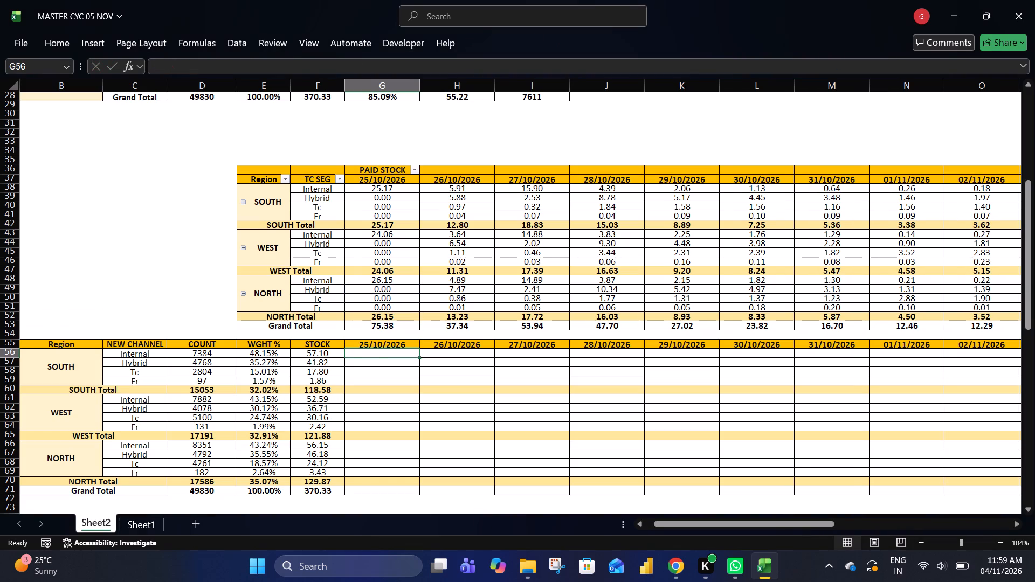
Enter =G38/R38 in G56 to divide SOUTH Internal's 25/10/2026 value by its pivot Grand Total.
key("equal")
key("ctrl+Up")
key("ctrl+Up")
key("Down")
key("ctrl+Up")
key("ctrl+Up")
key("Down")
key("Down")
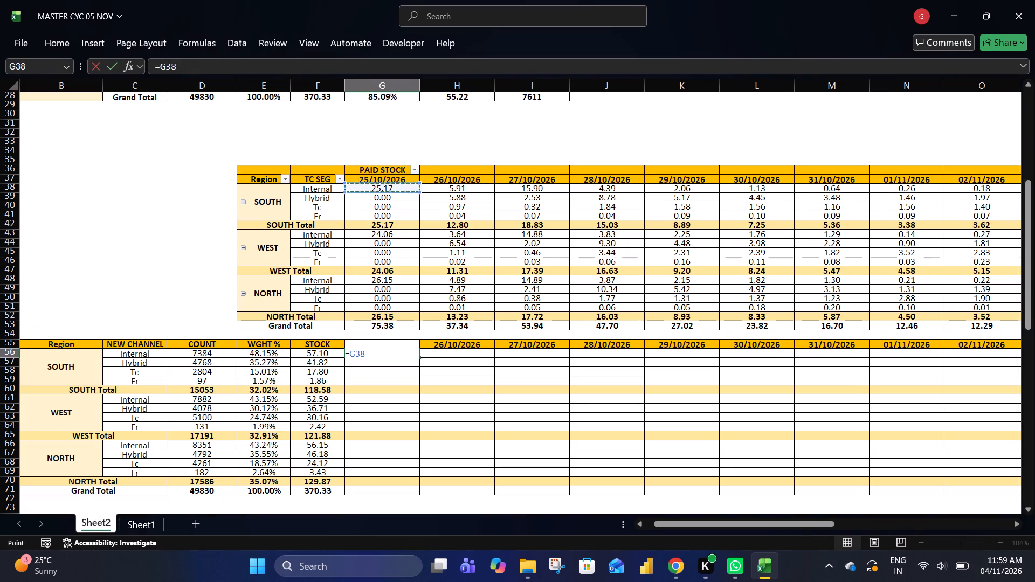
key("slash")
key("ctrl+Up")
key("ctrl+Up")
key("Down")
key("ctrl+Up")
key("ctrl+Up")
key("Down")
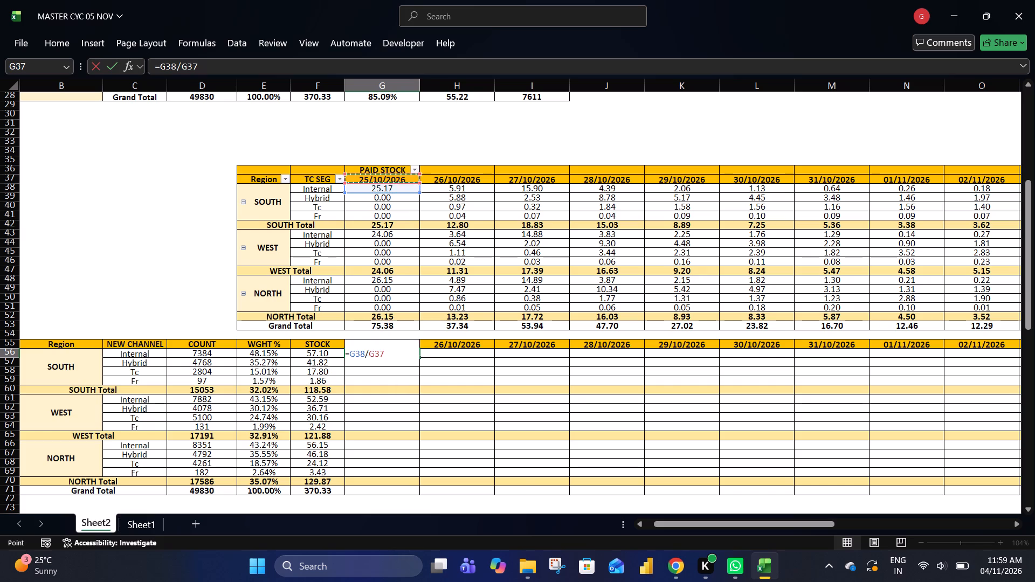
key("Down")
key("ctrl+Right")
key("Return")
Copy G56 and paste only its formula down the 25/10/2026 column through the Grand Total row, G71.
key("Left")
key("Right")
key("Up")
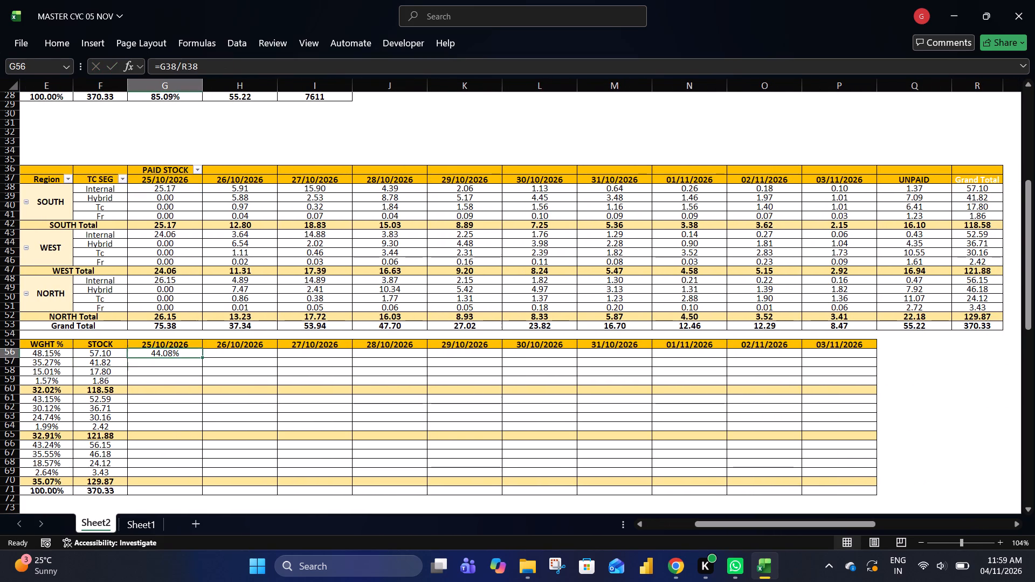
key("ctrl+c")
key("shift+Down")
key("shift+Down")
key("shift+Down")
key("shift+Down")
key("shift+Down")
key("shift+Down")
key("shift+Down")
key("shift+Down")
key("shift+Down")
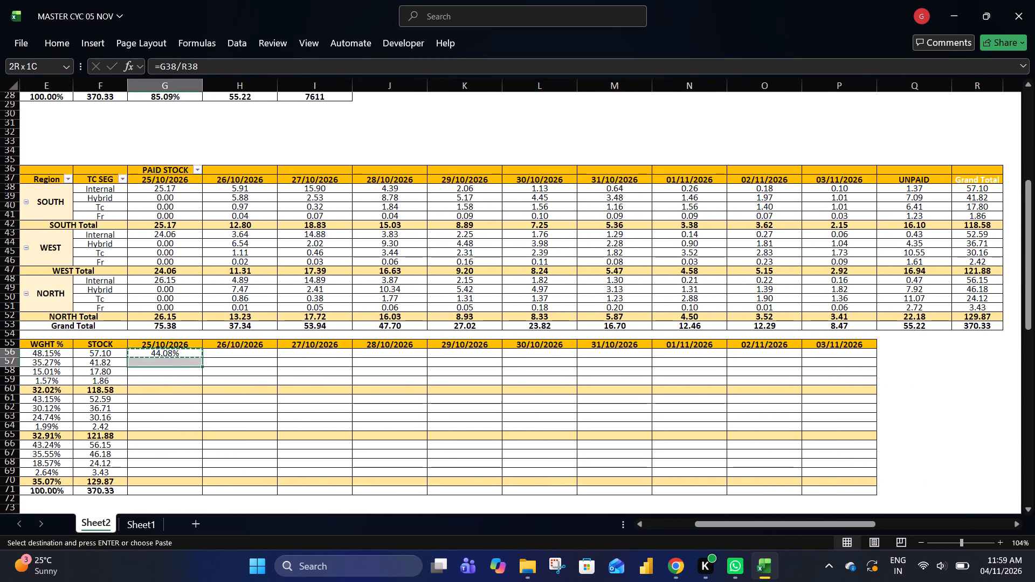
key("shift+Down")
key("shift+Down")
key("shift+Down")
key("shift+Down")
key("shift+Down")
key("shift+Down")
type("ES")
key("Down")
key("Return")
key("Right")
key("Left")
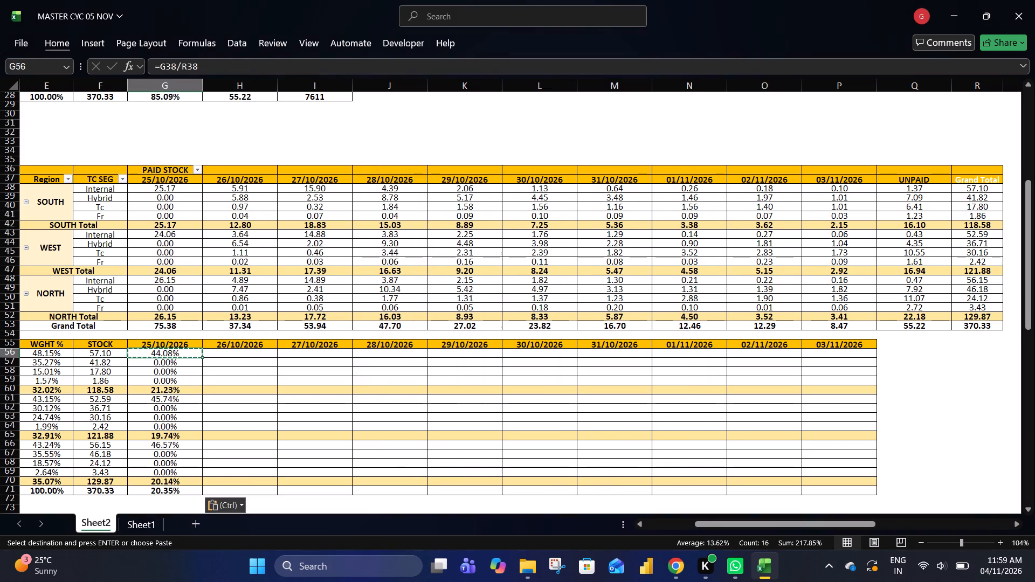
Check the 25/10/2026 percentages in the lower table from the SOUTH Internal row to the Grand Total row.
key("Escape")
key("ctrl+Down")
key("ctrl+Up")
key("Down")
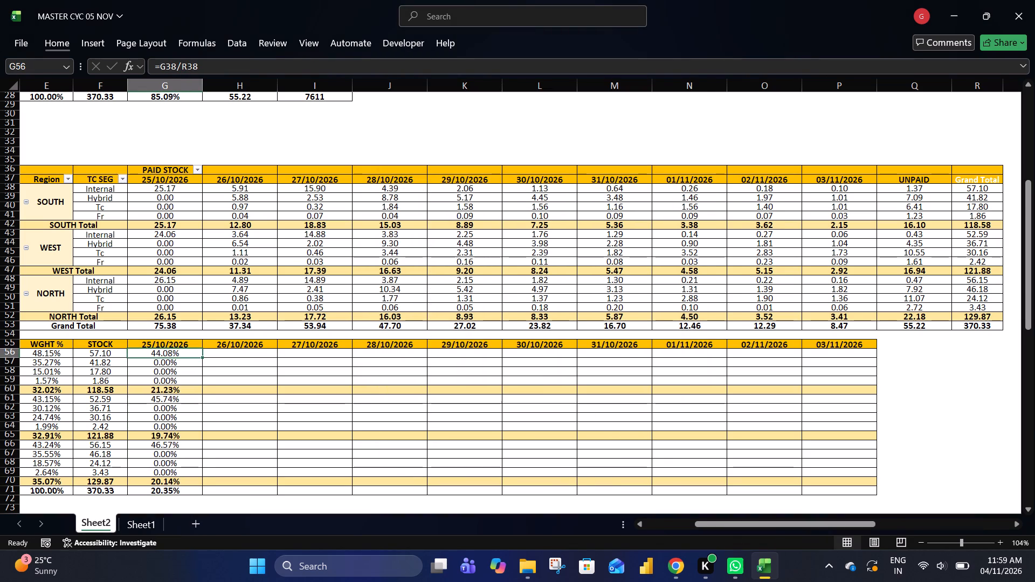
key("Left")
key("Right")
key("ctrl+Down")
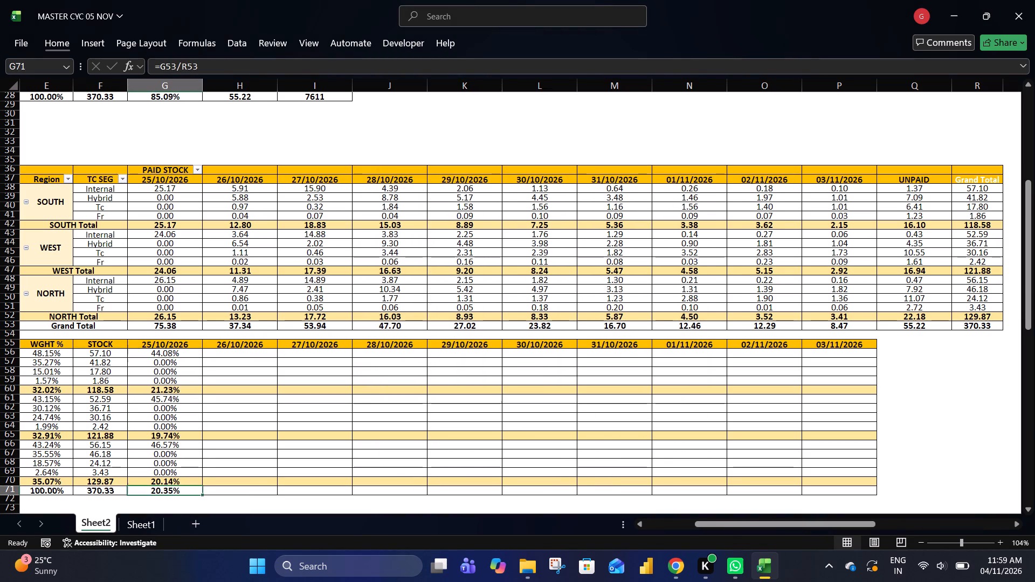
key("ctrl+Up")
key("Down")
key("ctrl+Down")
key("Down")
key("Down")
key("ctrl+Up")
key("ctrl+Up")
key("ctrl+Up")
key("ctrl+Down")
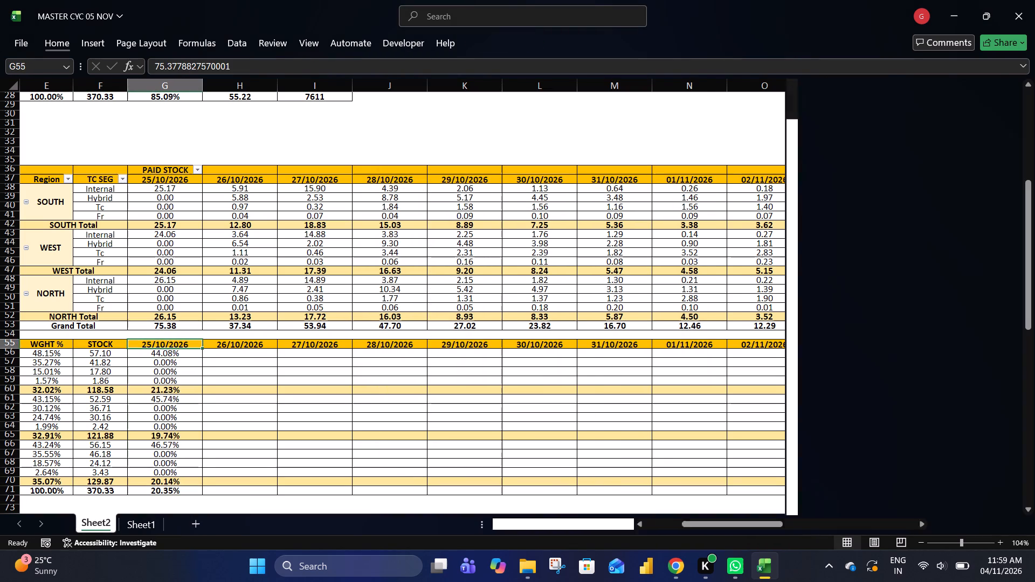
key("Down")
key("Up")
key("Right")
key("Down")
key("Left")
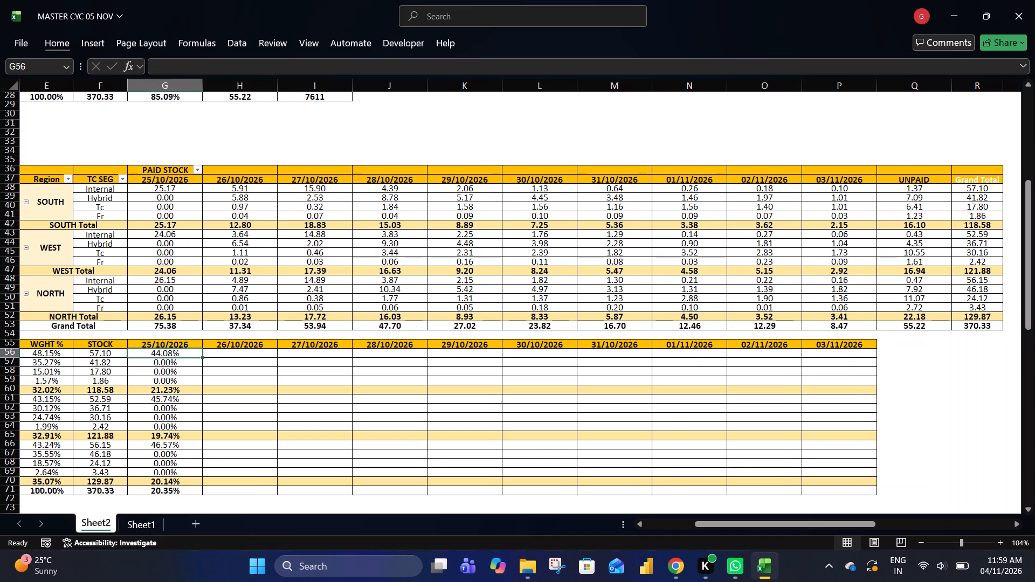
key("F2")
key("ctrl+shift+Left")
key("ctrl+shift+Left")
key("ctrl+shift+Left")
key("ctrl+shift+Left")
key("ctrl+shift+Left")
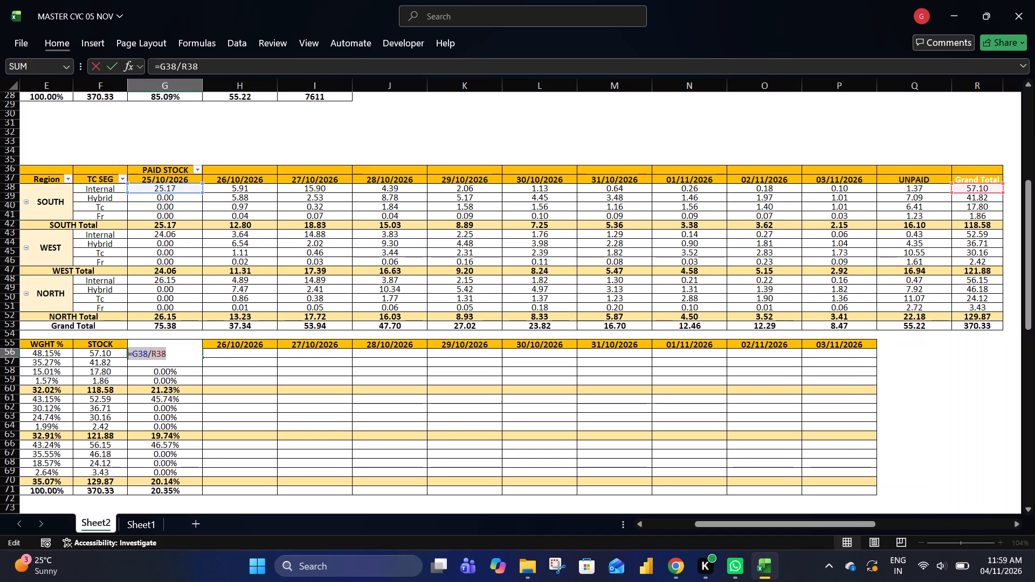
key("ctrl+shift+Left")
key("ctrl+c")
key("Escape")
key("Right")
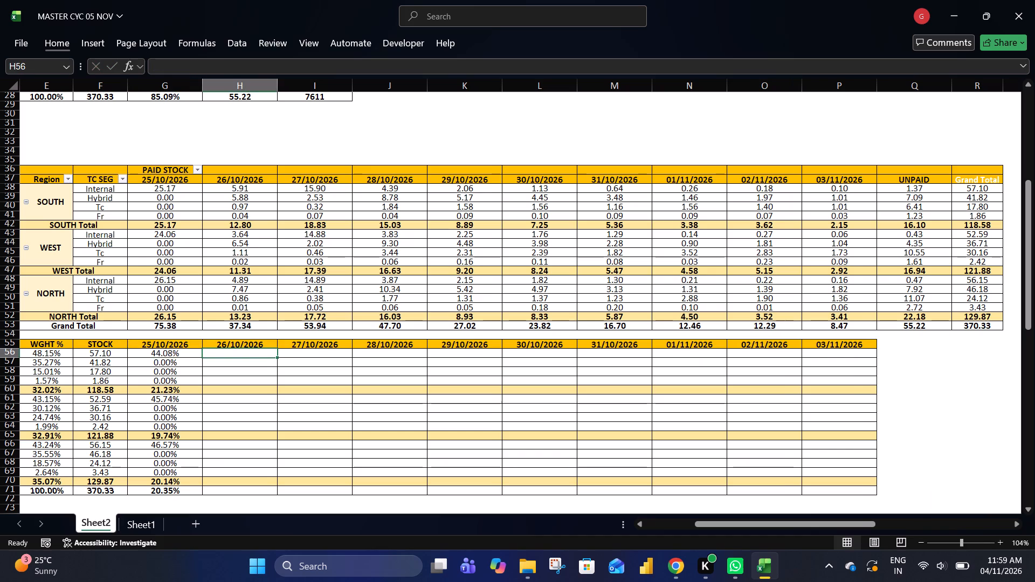
Anchor the Grand Total column in G56's formula, making it =G38/$R38.
key("Left")
key("F2")
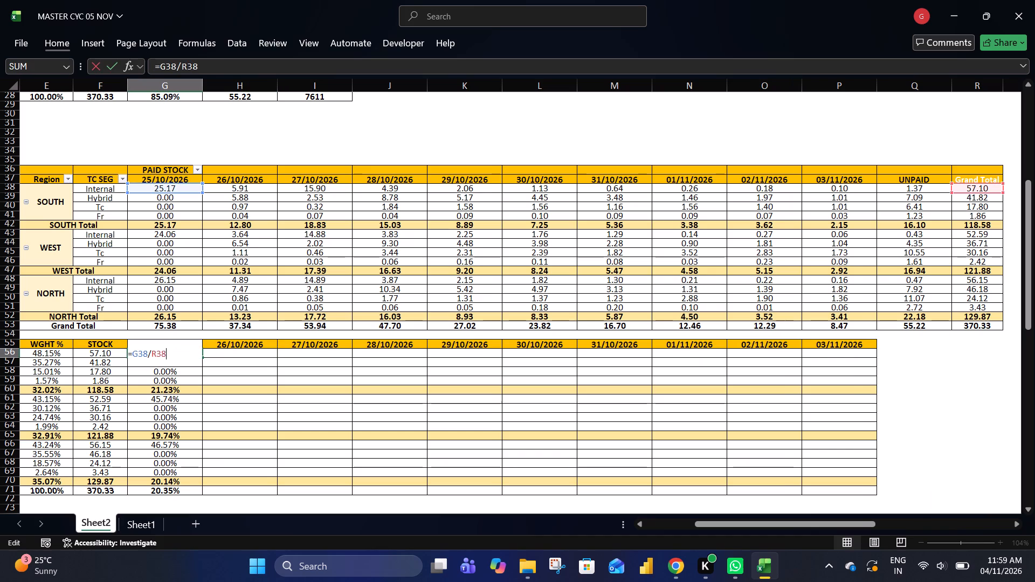
key("Left")
key("Left")
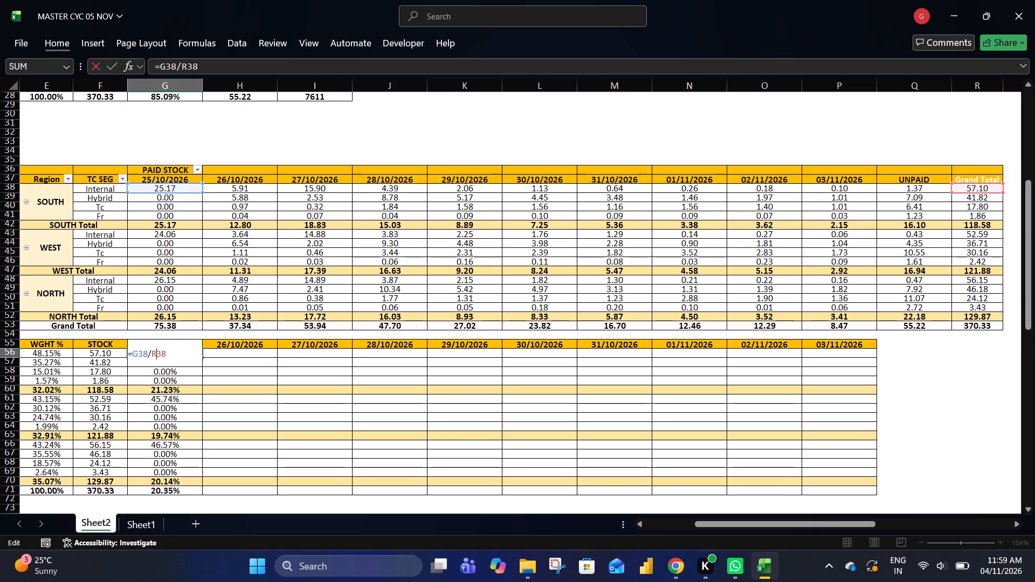
key("Left")
key("Right")
key("Left")
key("shift+dollar")
key("Return")
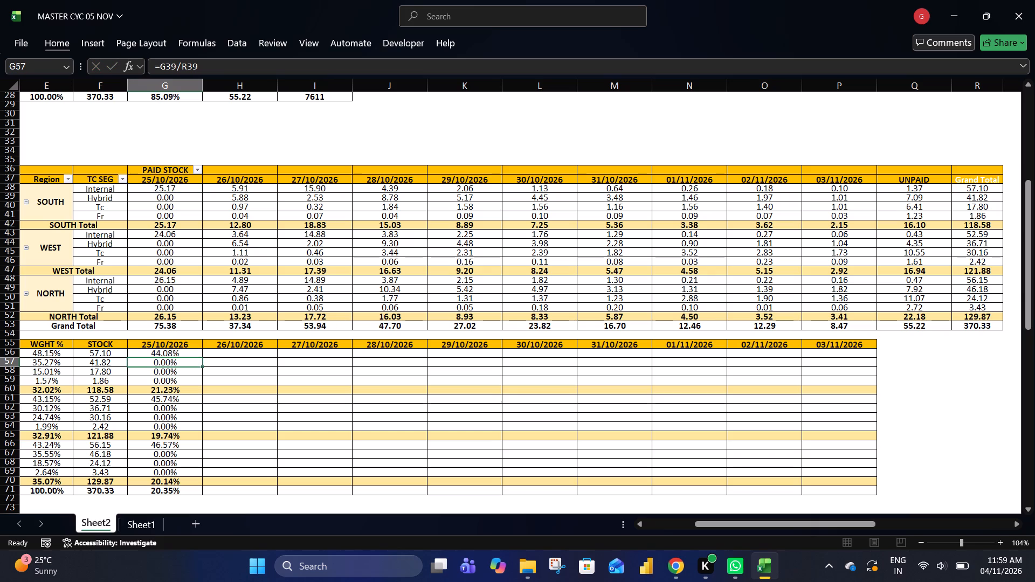
Copy G56 and paste only its column-anchored formula down the 25/10/2026 column through G71.
key("Left")
key("Right")
key("Up")
key("ctrl+c")
key("ctrl+shift+Down")
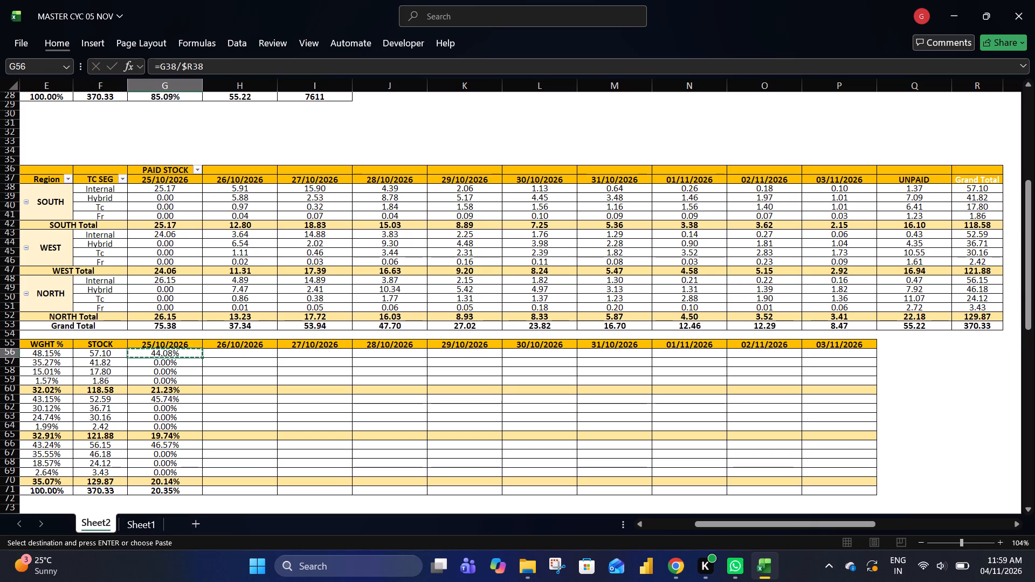
type("ES")
key("Down")
key("Return")
Fill G56's formula right into H56 under 26/10/2026 and inspect its cell references.
key("Right")
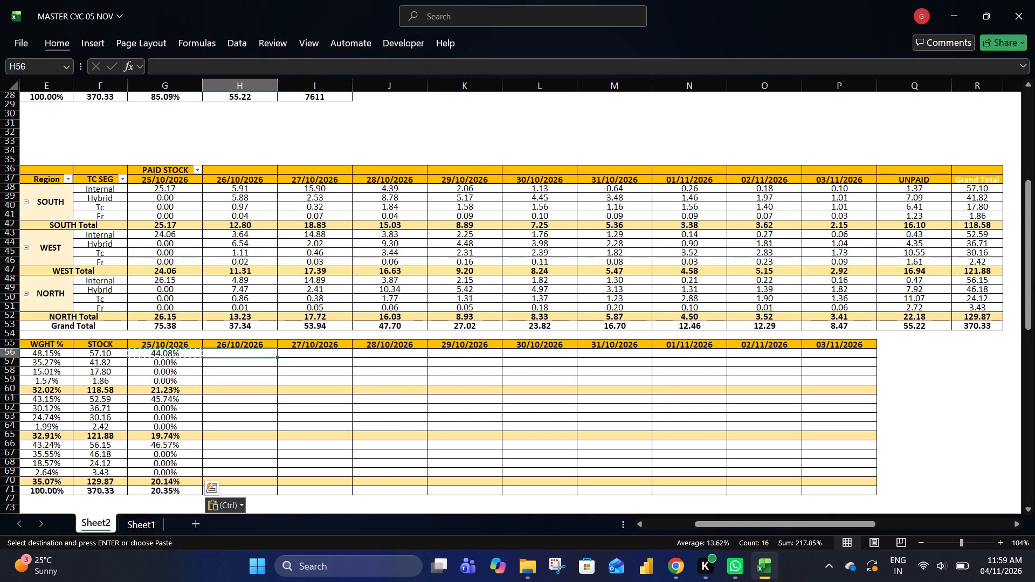
key("ctrl+r")
key("Right")
key("Left")
key("super+F2")
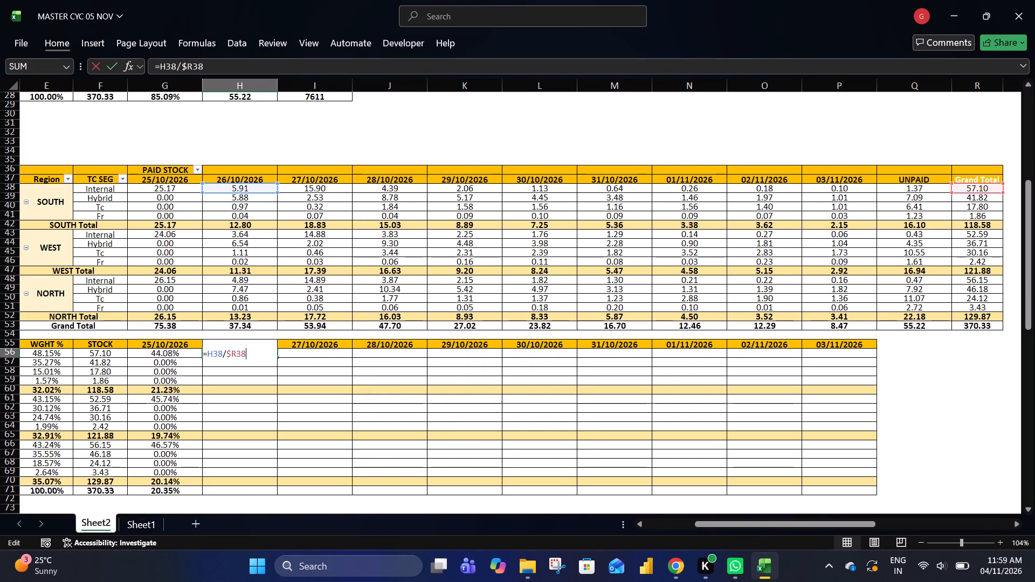
key("Escape")
key("Right")
key("Left")
key("Left")
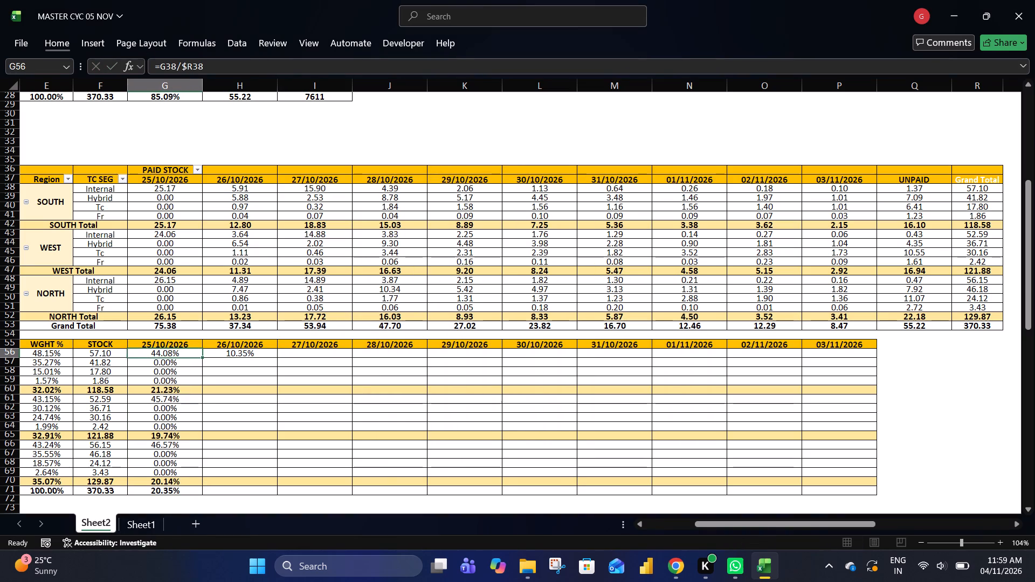
Add the previous date's percentage to H56's formula, making it =H38/$R38+G56.
key("Right")
key("super+F2")
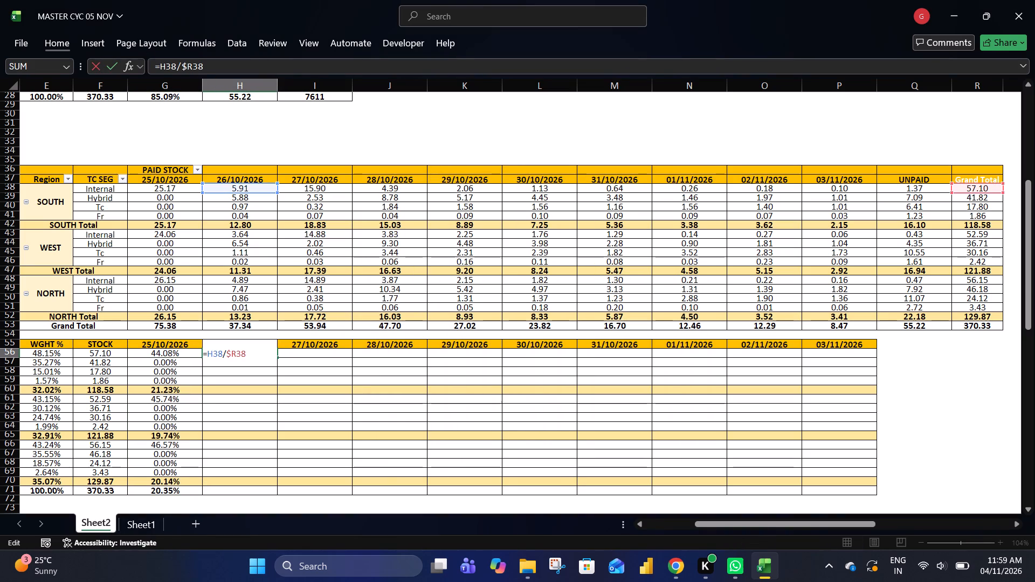
key("shift+plus")
key("F2")
key("Left")
key("Return")
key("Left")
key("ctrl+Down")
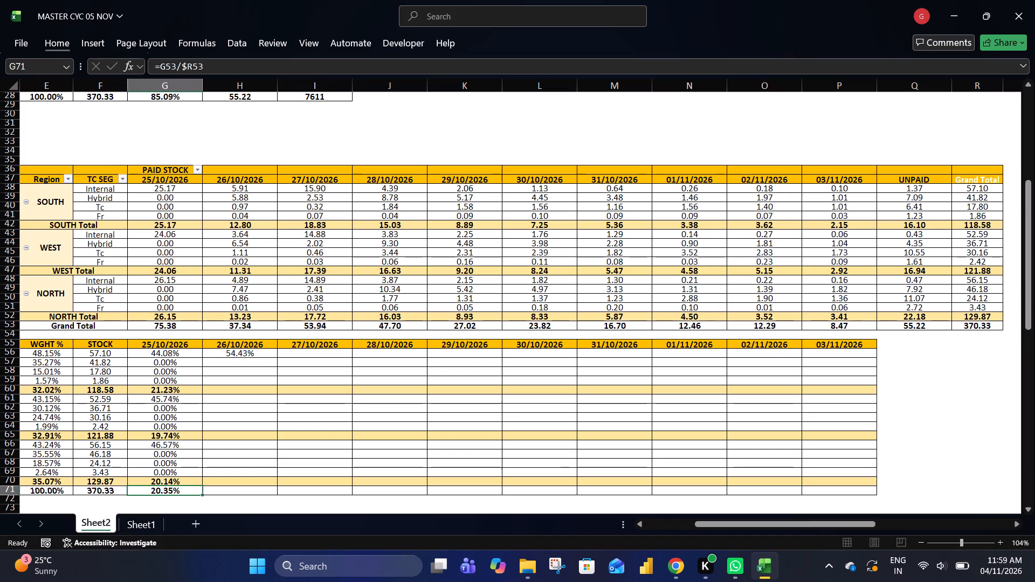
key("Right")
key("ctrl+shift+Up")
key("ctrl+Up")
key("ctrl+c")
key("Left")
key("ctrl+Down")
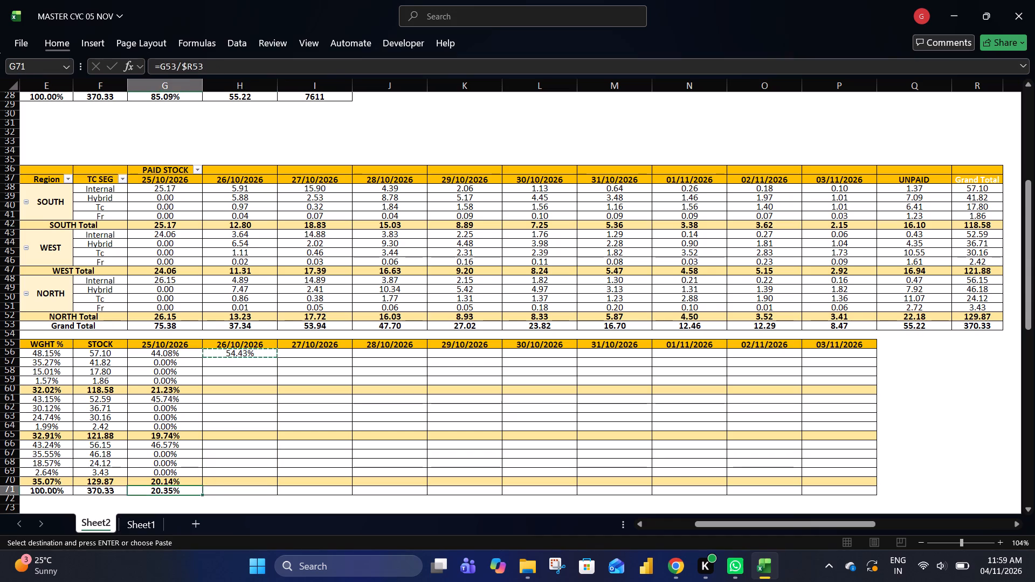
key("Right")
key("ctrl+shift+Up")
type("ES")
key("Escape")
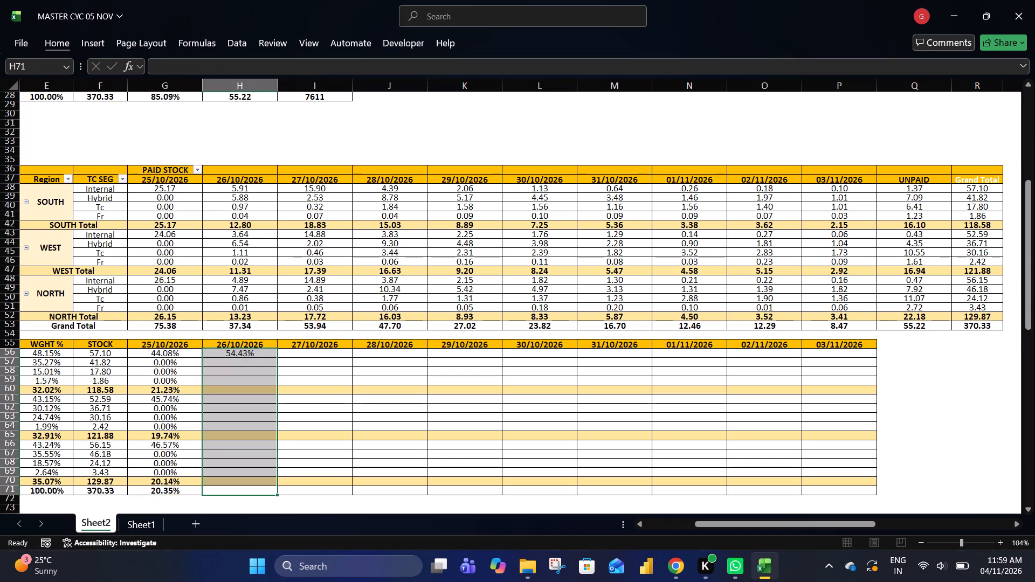
Copy H56 and paste only its cumulative formula down the 26/10/2026 column through the Grand Total row, H71.
key("Left")
key("Right")
key("ctrl+Up")
key("ctrl+c")
key("Left")
key("ctrl+Down")
key("Right")
key("ctrl+shift+Up")
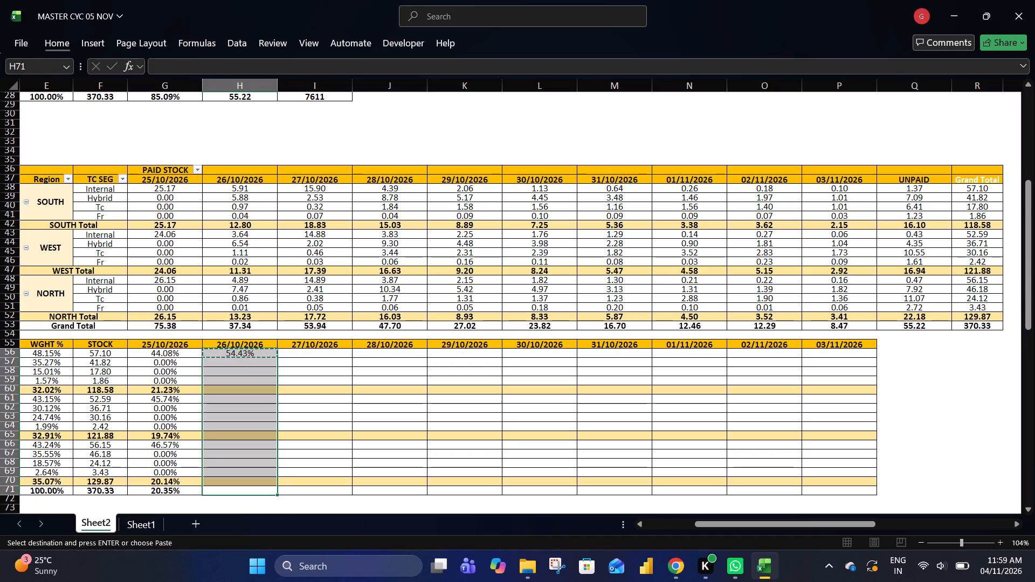
type("ES")
key("Down")
key("Return")
key("Right")
key("Left")
key("ctrl+Down")
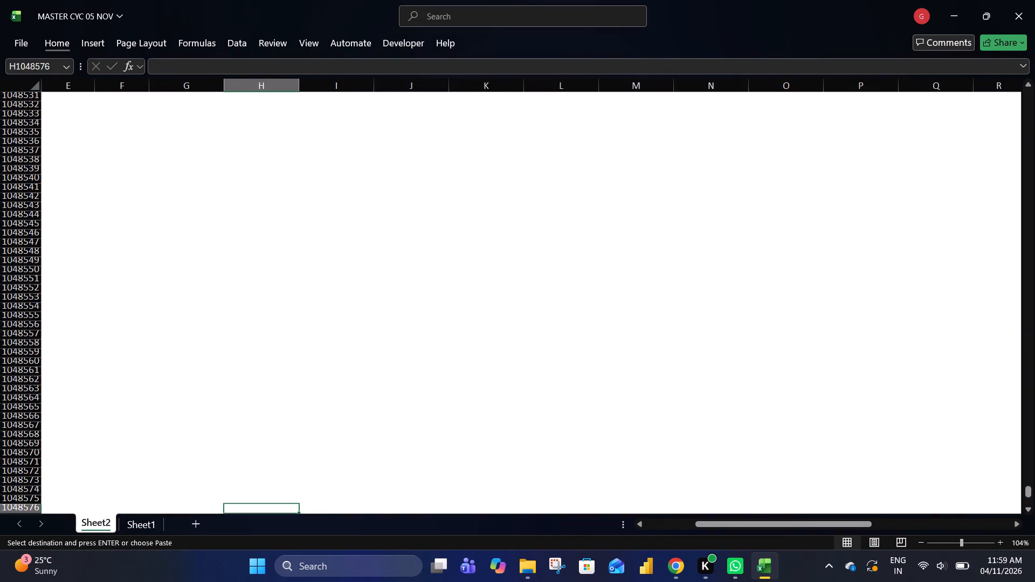
key("Escape")
key("ctrl+Up")
key("ctrl+Up")
key("ctrl+Up")
key("ctrl+Up")
key("ctrl+Down")
key("ctrl+Down")
key("ctrl+Down")
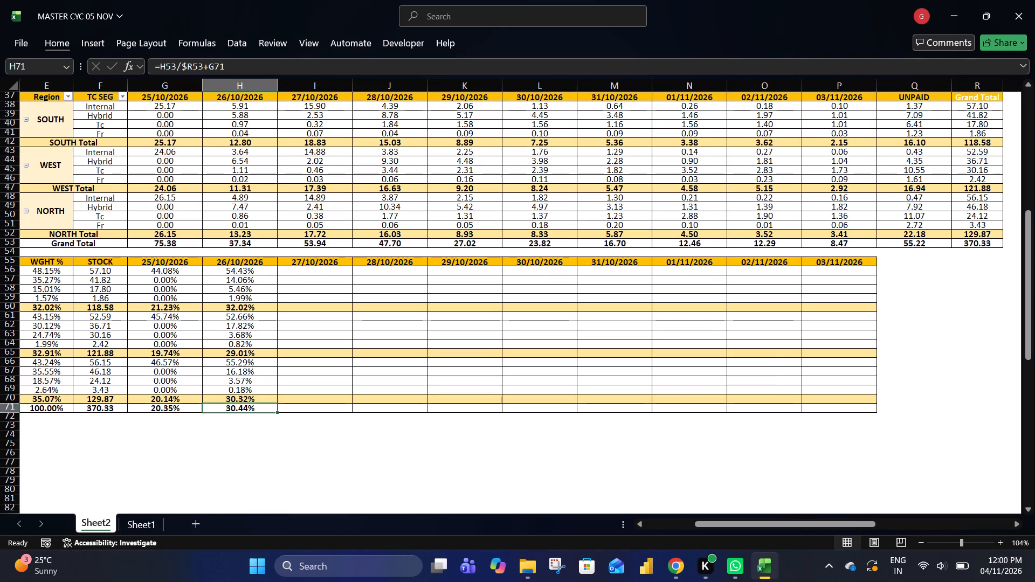
Copy the cumulative formulas in H56:H71 and paste them into each date column from 27/10/2026 through 03/11/2026.
key("ctrl+Up")
key("ctrl+Down")
key("ctrl+Up")
key("Down")
key("ctrl+shift+Down")
key("ctrl+c")
key("Right")
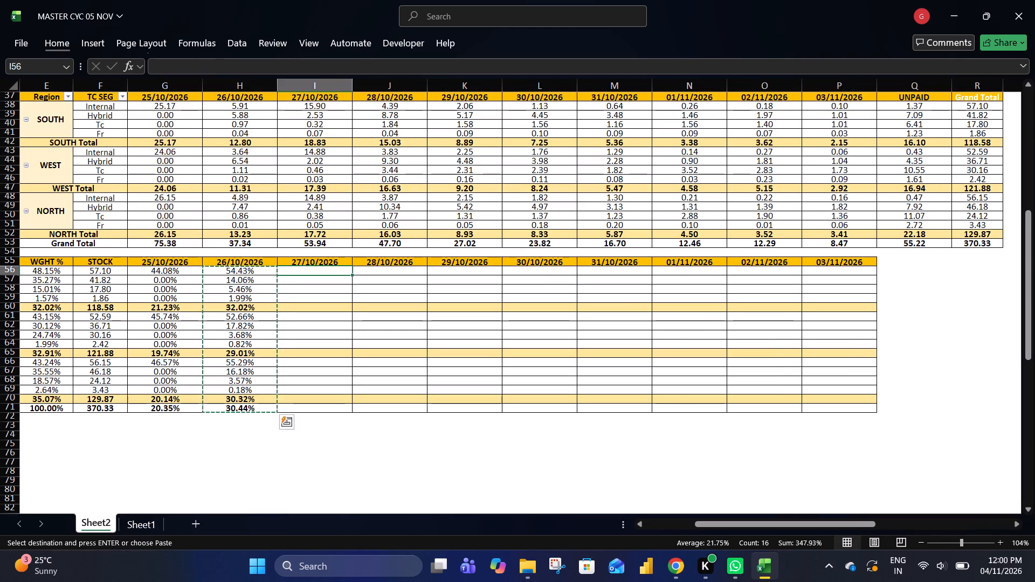
key("ctrl+v")
key("Right")
key("ctrl+v")
key("Right")
key("ctrl+v")
key("Right")
key("ctrl+v")
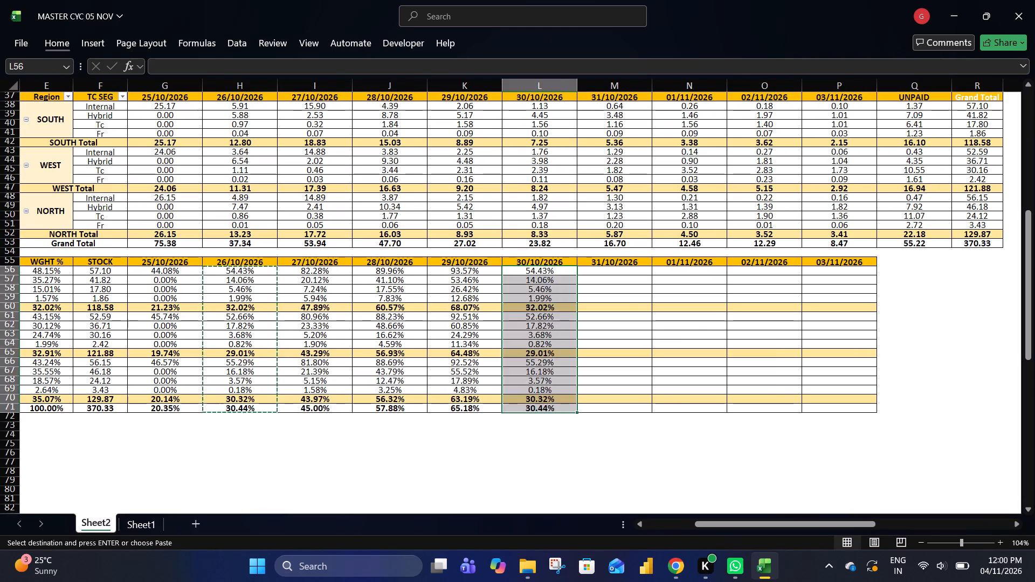
key("Right")
key("ctrl+v")
key("Right")
key("ctrl+v")
key("Right")
key("ctrl+v")
key("Right")
key("ctrl+v")
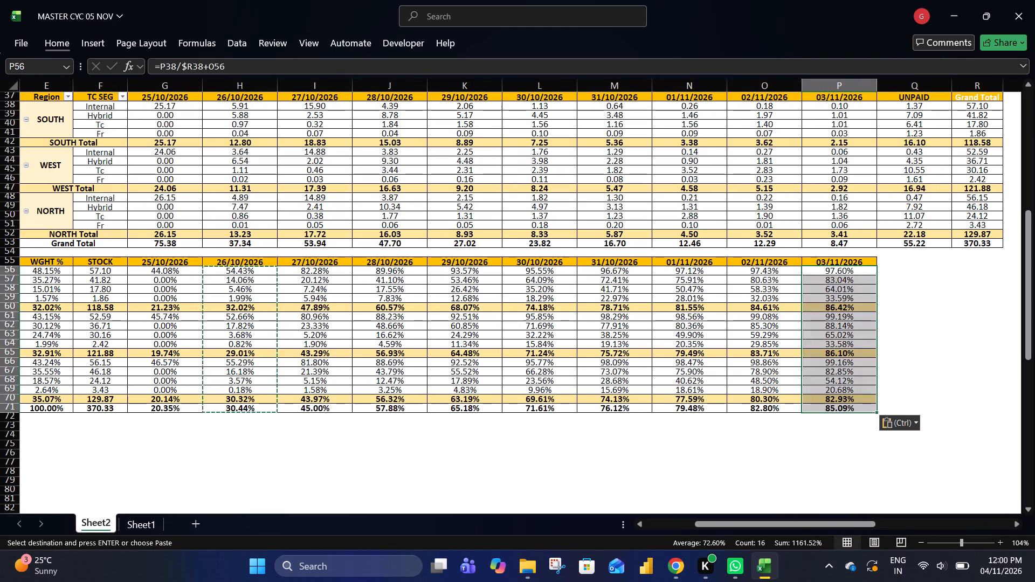
key("Right")
key("Left")
key("Escape")
Look over the report's width and inspect the cell references in P56's formula under 03/11/2026.
key("Up")
key("ctrl+Down")
key("ctrl+Up")
key("ctrl+Left")
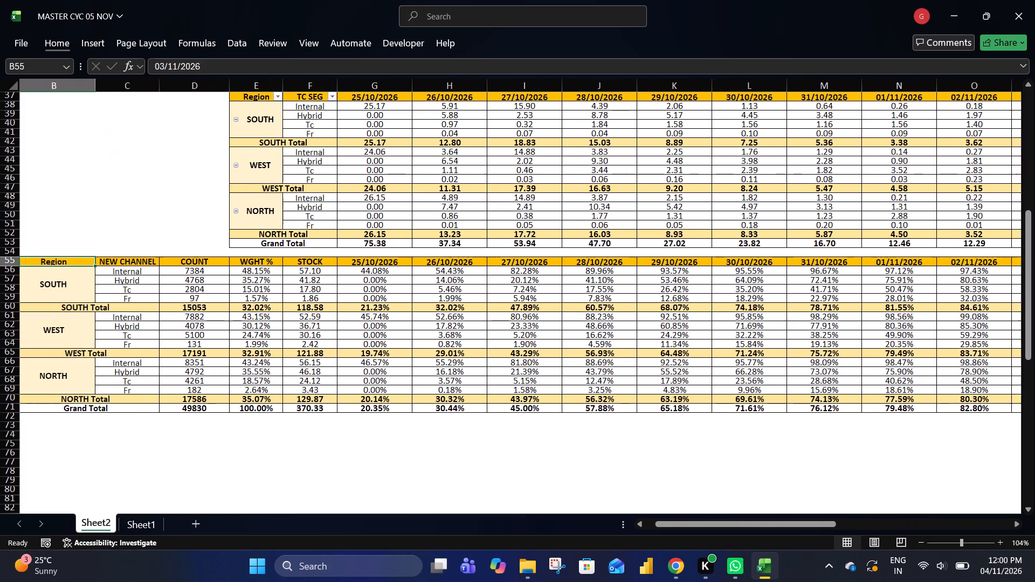
key("Right")
key("ctrl+Right")
key("Right")
key("Right")
key("Right")
key("ctrl+Left")
key("Down")
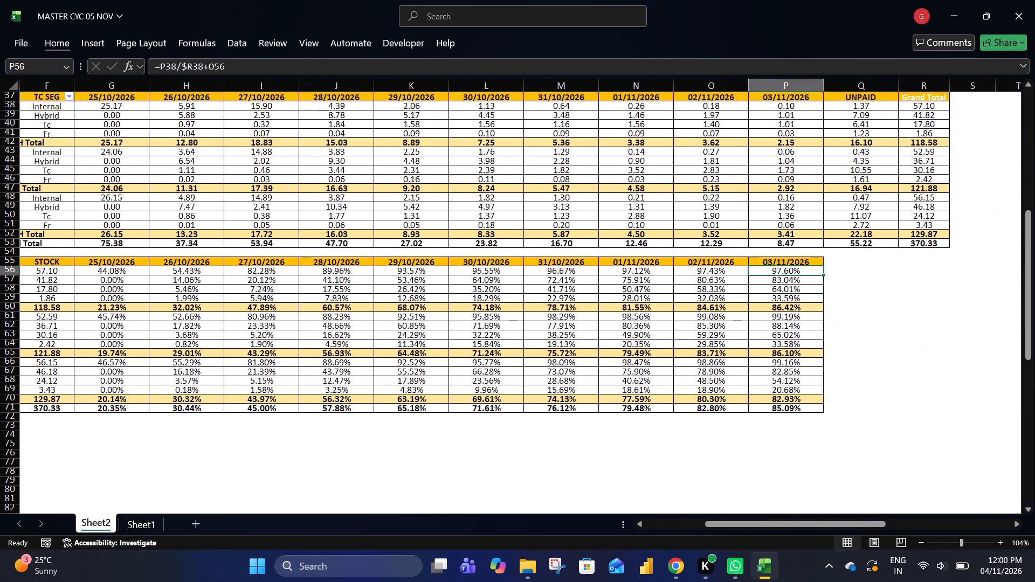
key("F2")
key("Escape")
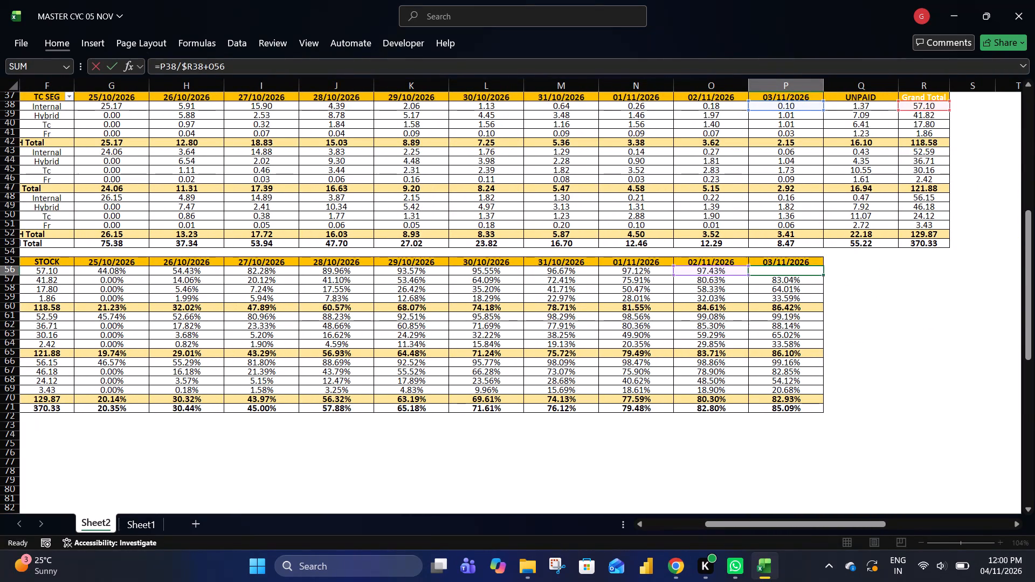
key("F2")
key("Escape")
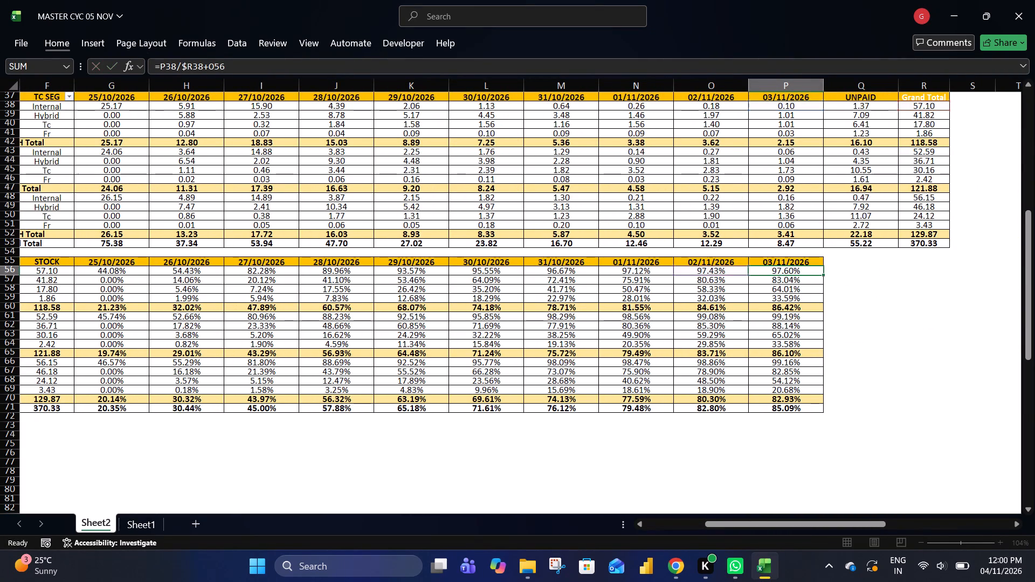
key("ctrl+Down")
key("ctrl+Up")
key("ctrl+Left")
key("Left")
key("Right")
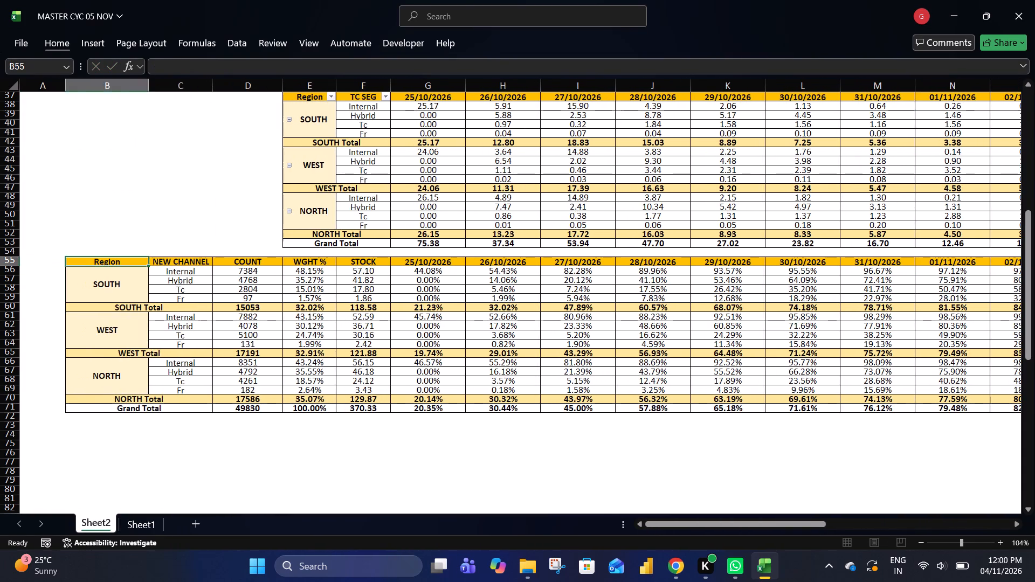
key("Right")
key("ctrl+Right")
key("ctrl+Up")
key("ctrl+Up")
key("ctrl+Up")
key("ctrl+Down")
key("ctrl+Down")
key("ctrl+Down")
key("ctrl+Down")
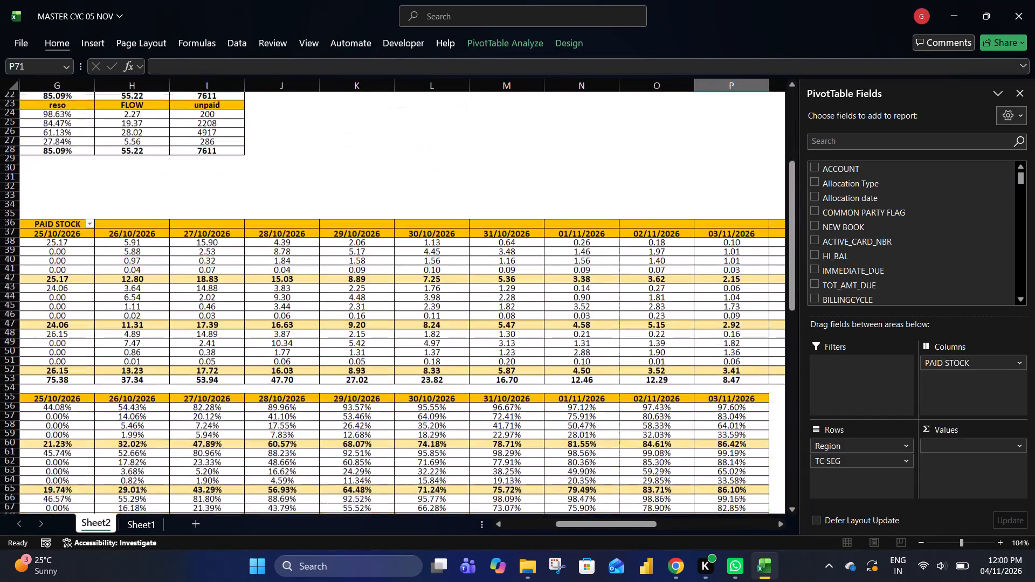
Replace the first date header, G55, with the formula =G37+1 referencing the pivot's date above.
key("ctrl+Up")
key("ctrl+Left")
key("Down")
key("Right")
key("Right")
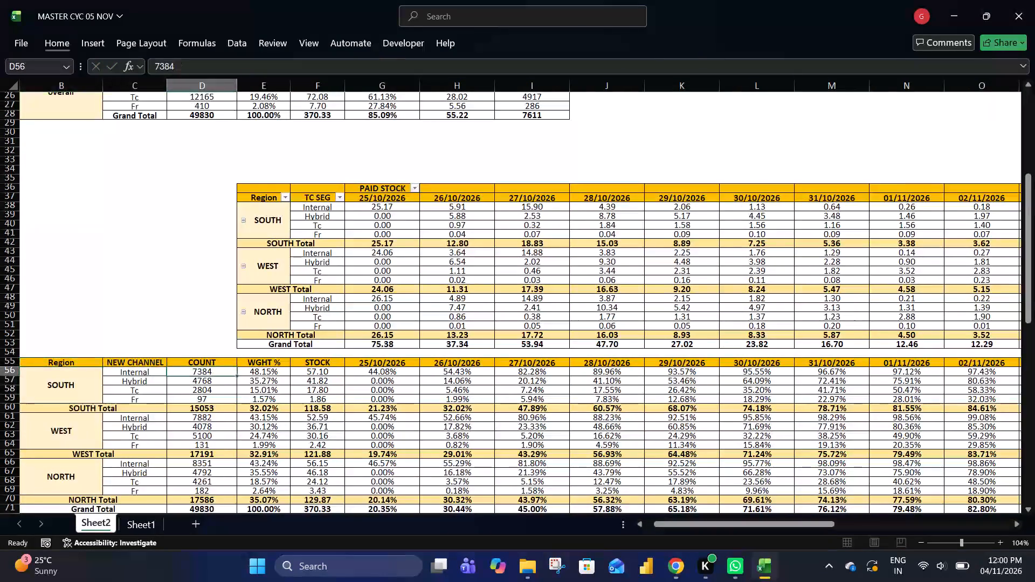
key("Right")
key("Right")
key("Up")
key("Right")
key("equal")
key("ctrl+Up")
key("ctrl+Up")
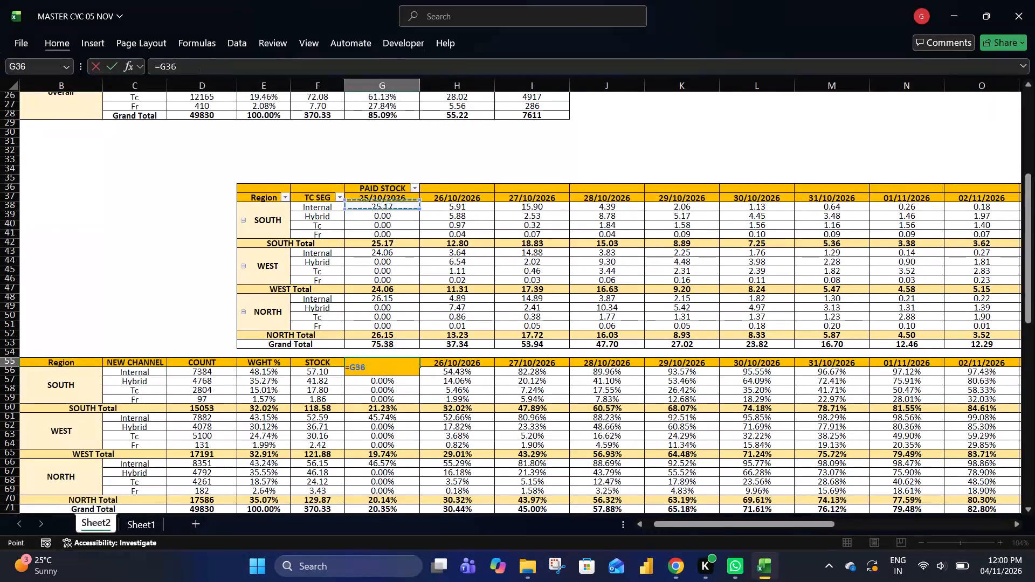
key("Down")
key("shift+plus")
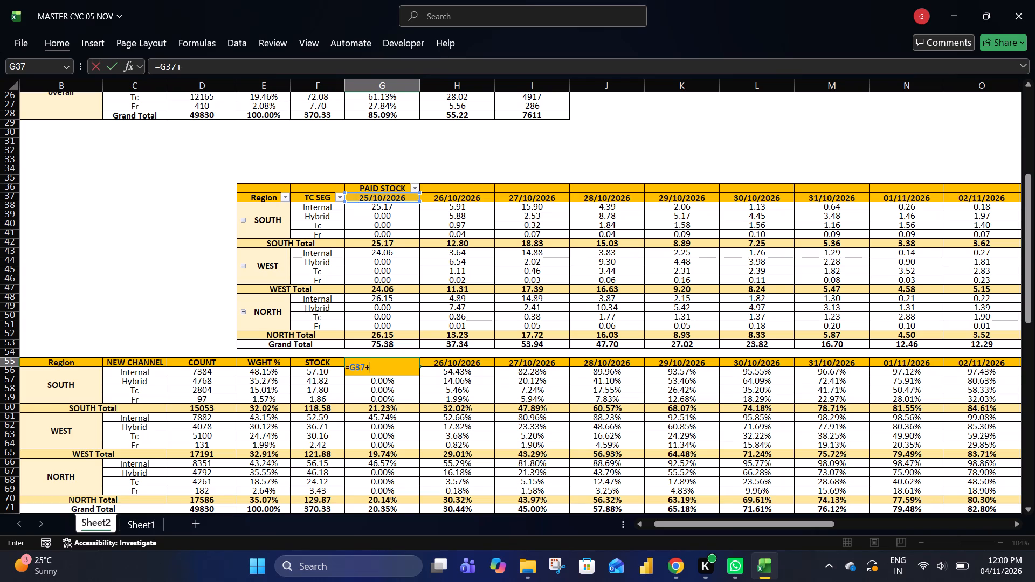
key("1")
key("Return")
key("Up")
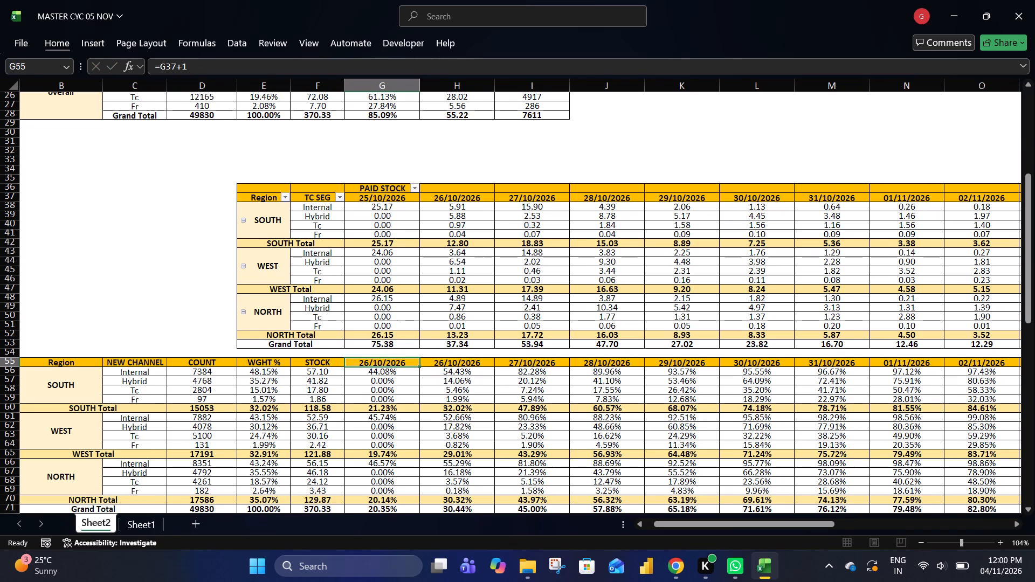
Copy G55's date formula across the remaining date headers through P55.
key("ctrl+c")
key("ctrl+shift+Right")
key("ctrl+v")
key("ctrl+Right")
key("Right")
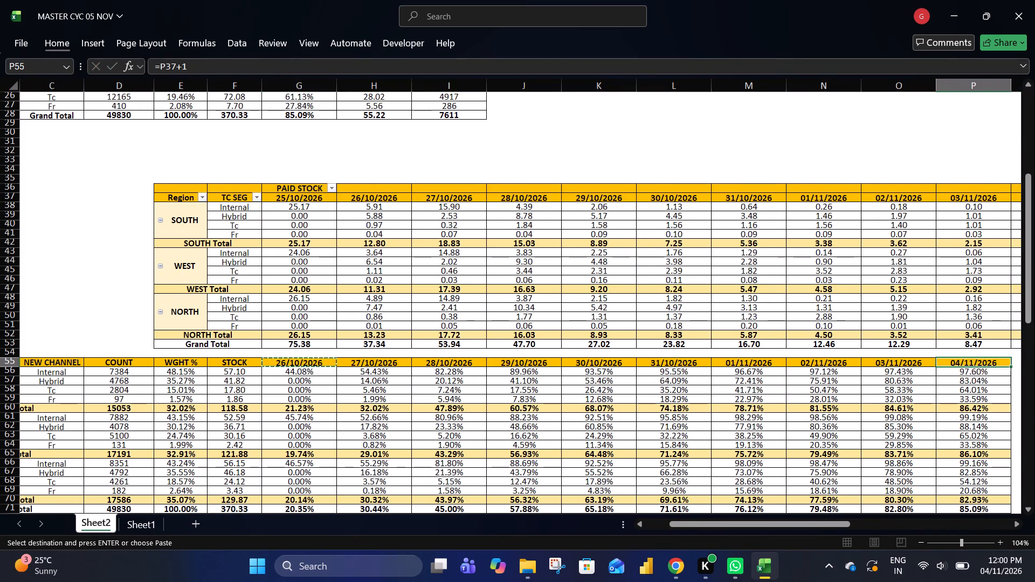
key("Right")
key("Escape")
Format the date headers G55:P55 with the day-month date type 14-Mar.
key("ctrl+Left")
key("ctrl+Left")
key("Right")
key("Right")
key("Down")
key("Right")
key("Right")
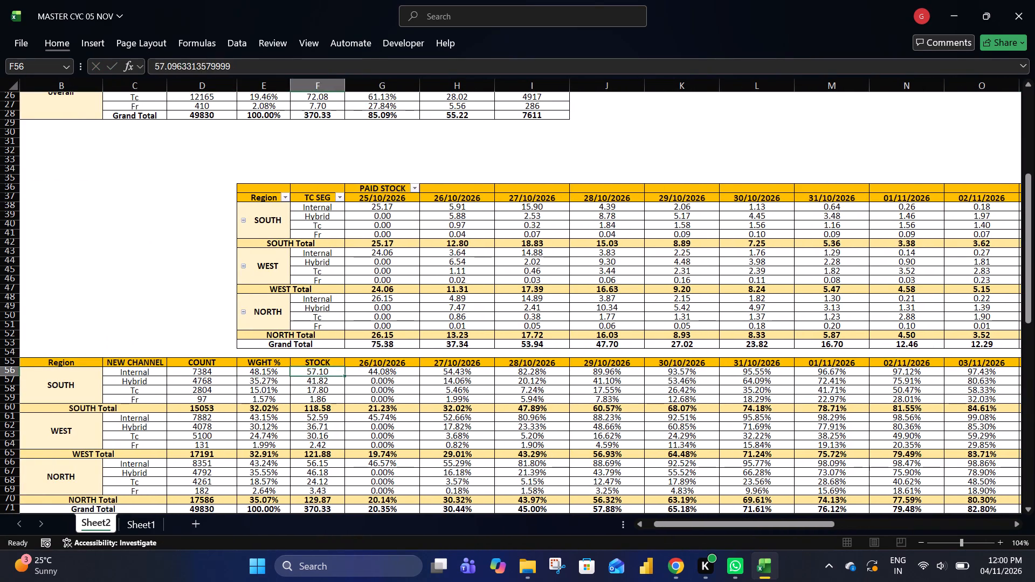
key("Right")
key("Up")
key("ctrl+shift+Right")
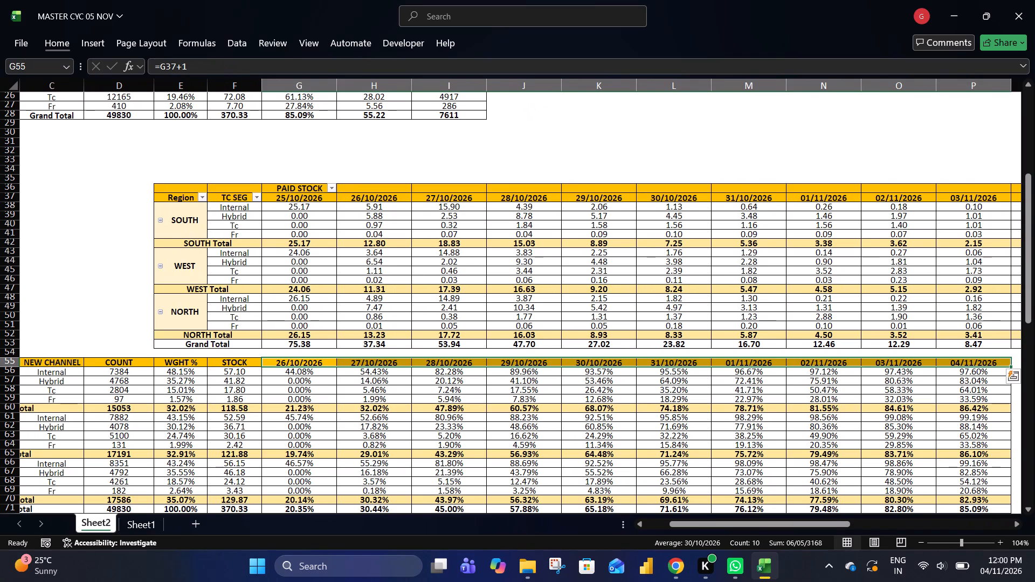
right_click(306, 361)
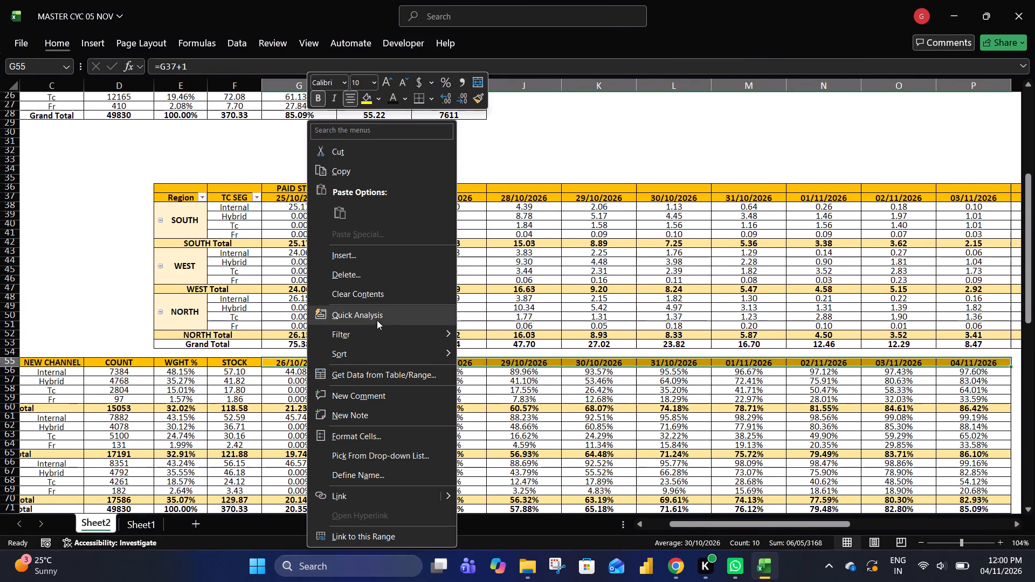
left_click(385, 436)
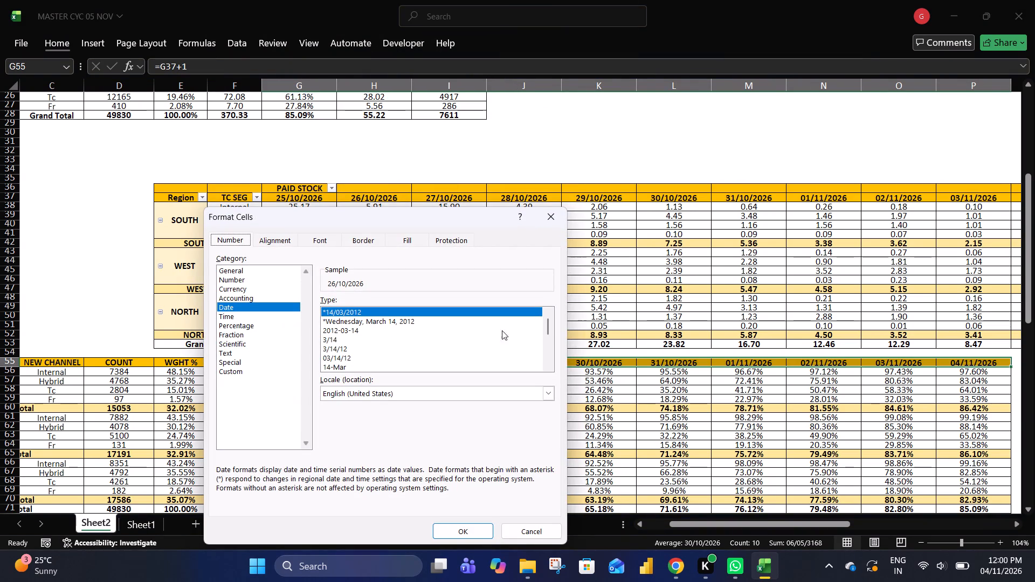
triple_click(551, 366)
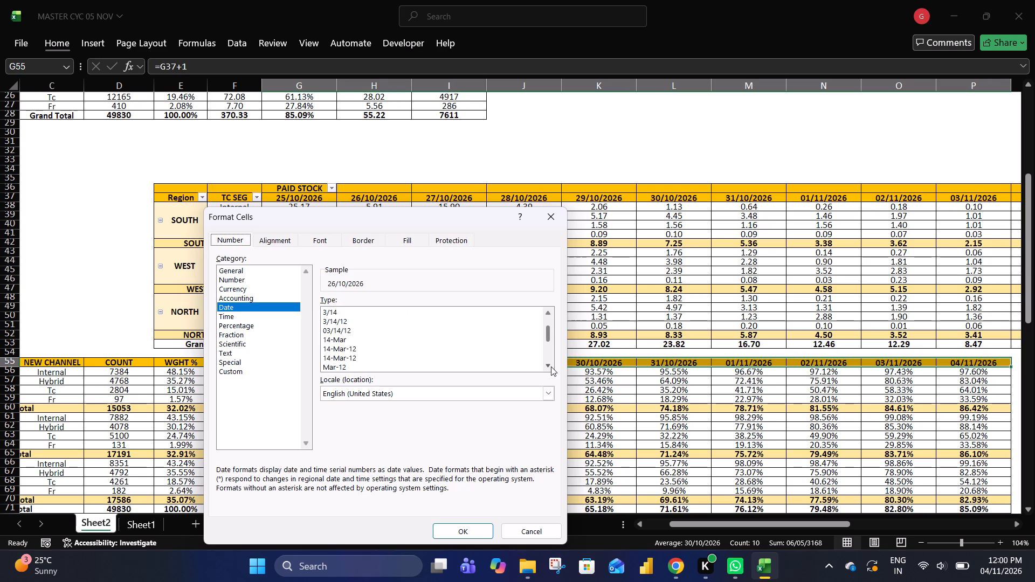
left_click(551, 366)
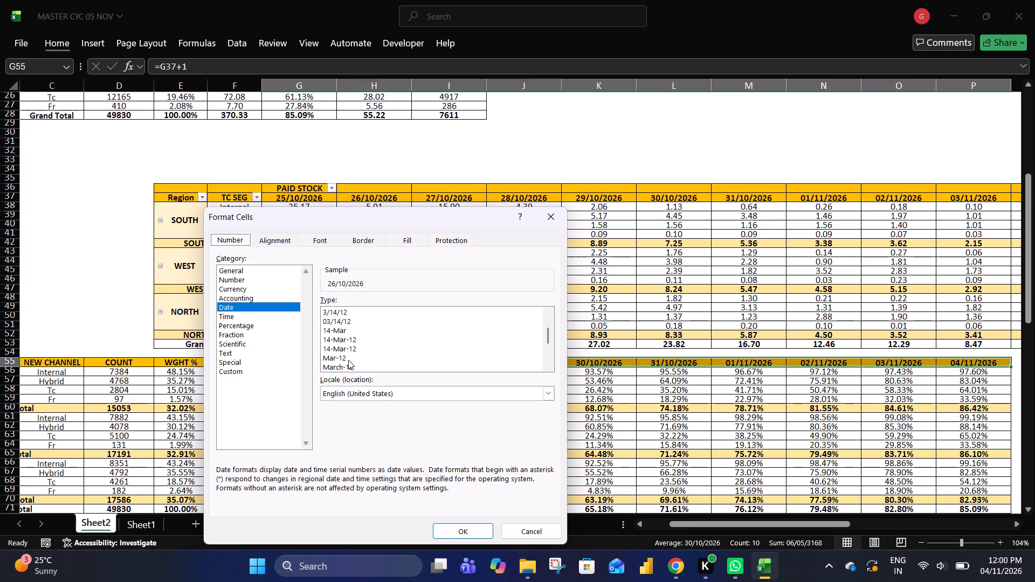
left_click(342, 328)
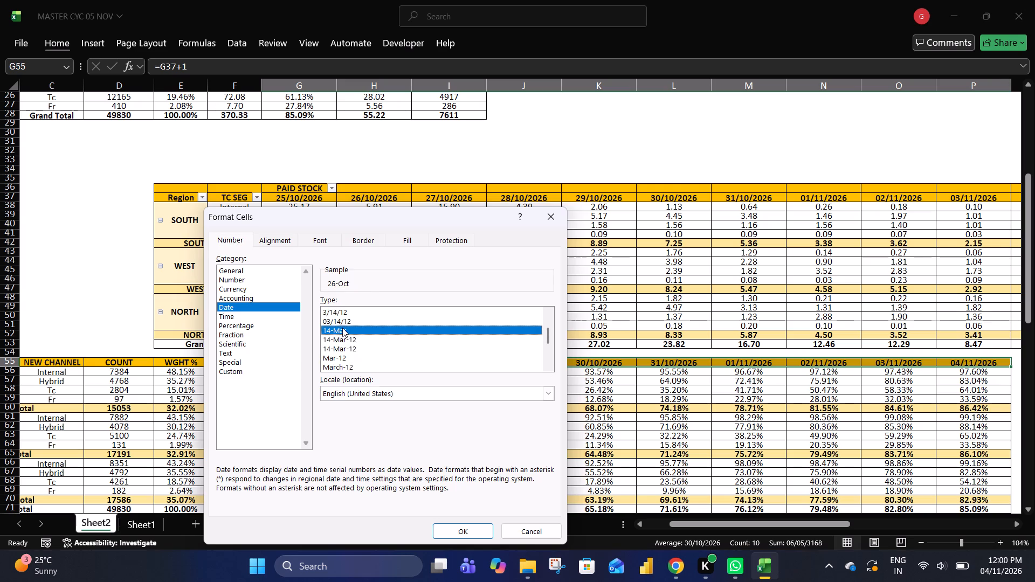
left_click(466, 525)
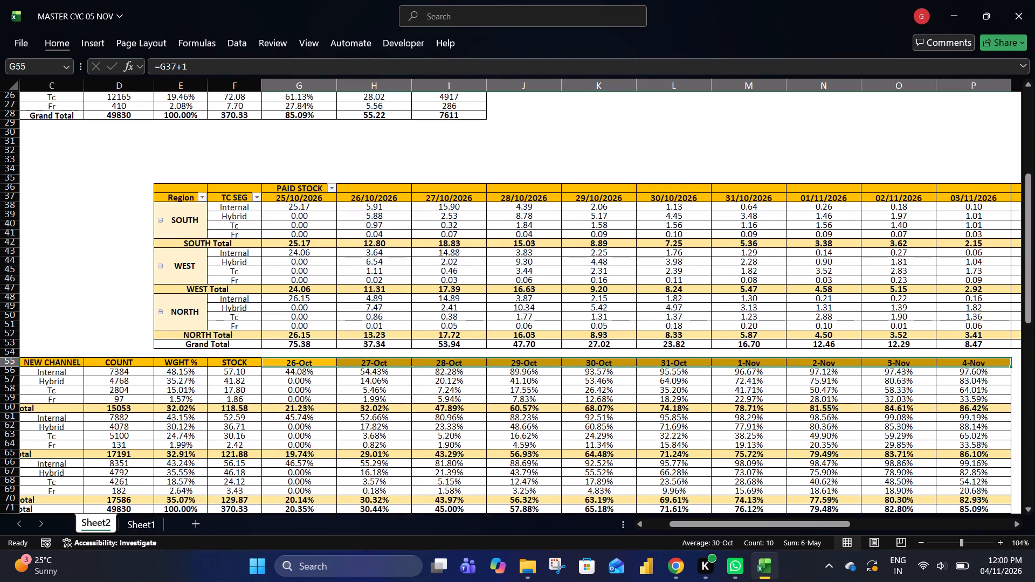
Review the report's reformatted date headers and percentage columns down to the Grand Total row.
left_click(489, 443)
key("ctrl+Down")
key("Down")
key("Down")
key("ctrl+Up")
key("ctrl+Up")
key("ctrl+Up")
key("ctrl+Down")
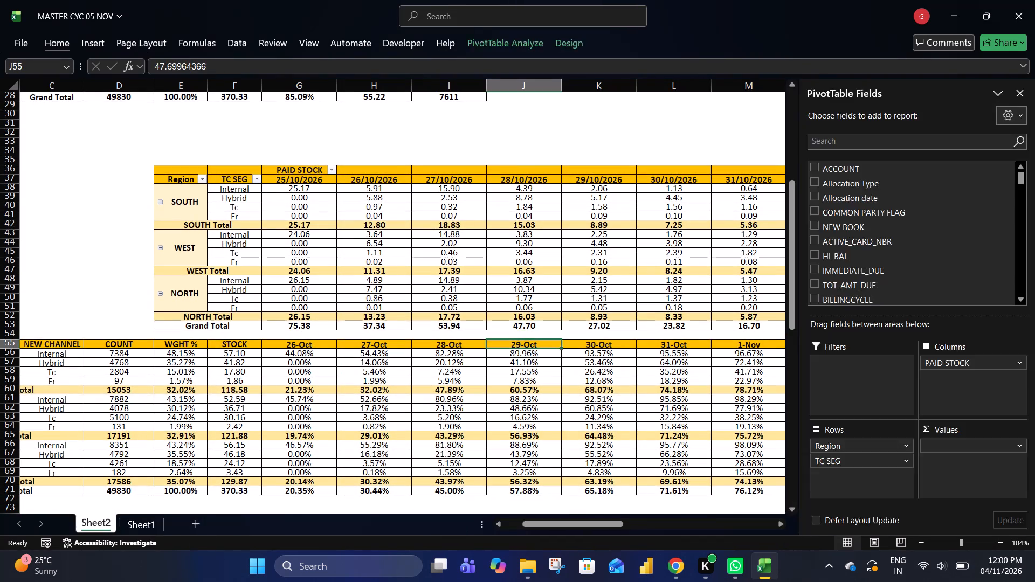
key("ctrl+Left")
key("ctrl+Left")
key("Right")
key("Right")
key("Right")
key("Right")
key("Right")
key("Right")
key("Right")
key("ctrl+Down")
key("ctrl+Up")
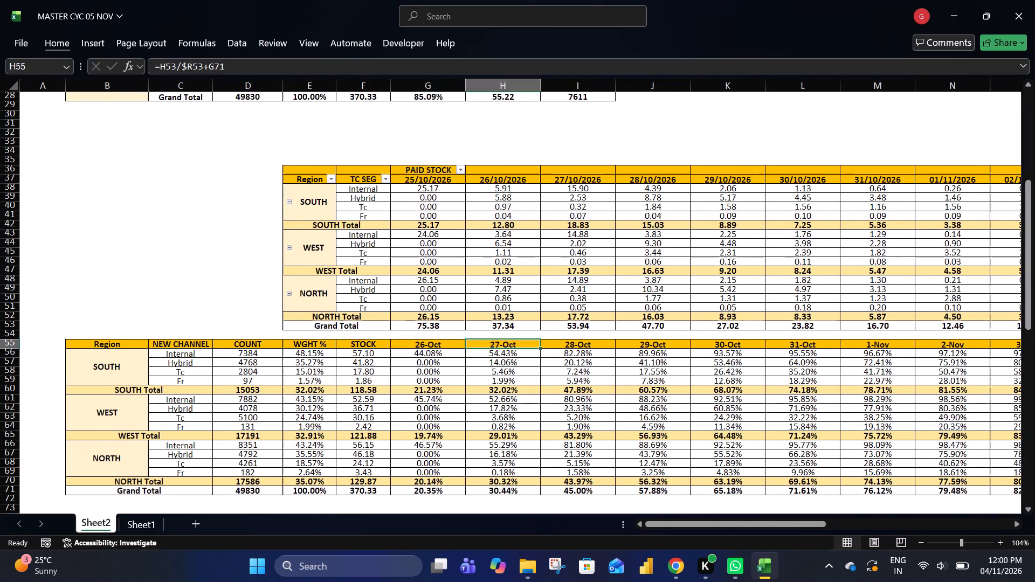
key("ctrl+Right")
key("Down")
key("Up")
key("Right")
key("ctrl+Left")
key("ctrl+Left")
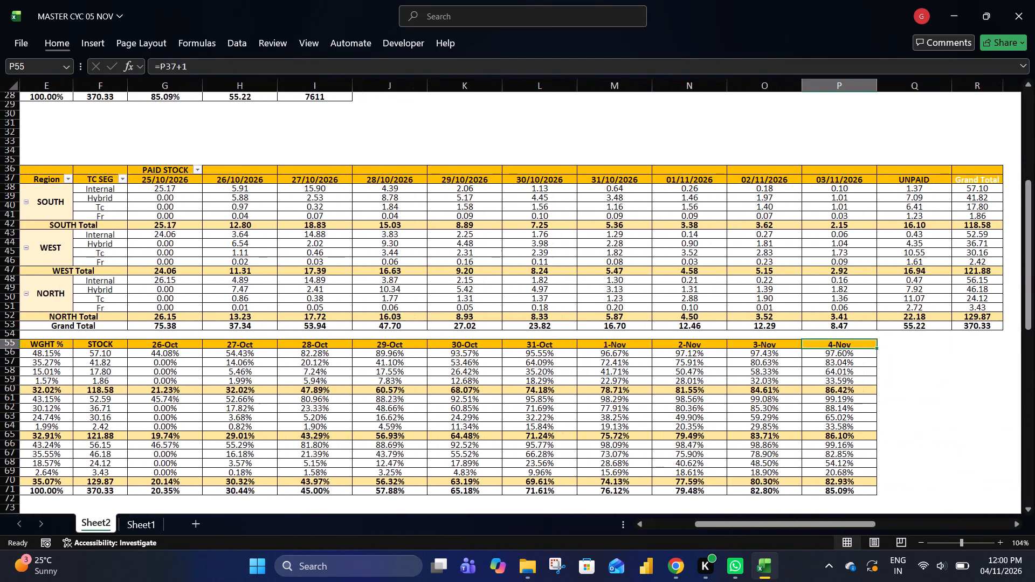
key("ctrl+Right")
key("ctrl+Down")
key("ctrl+Up")
key("ctrl+Left")
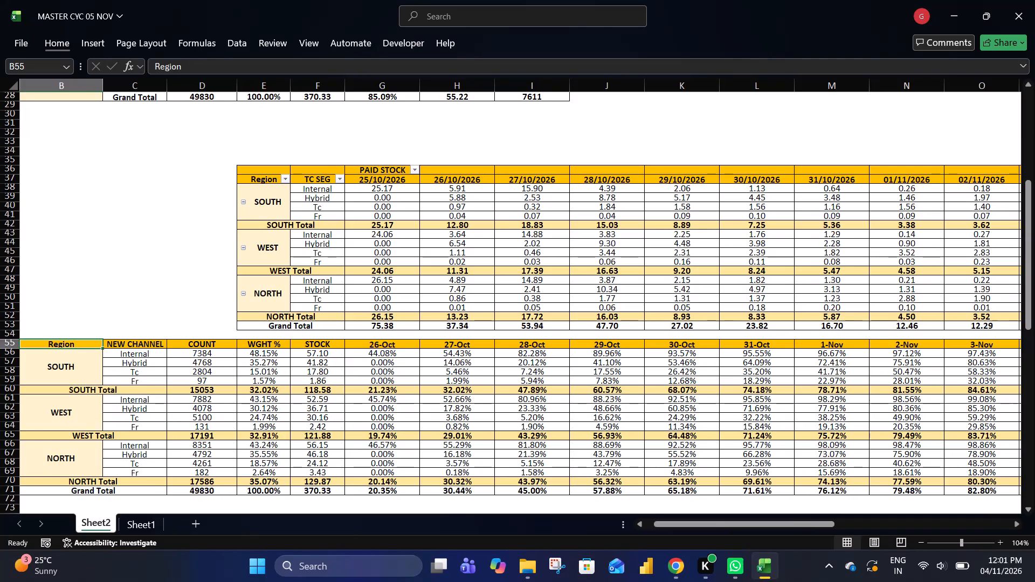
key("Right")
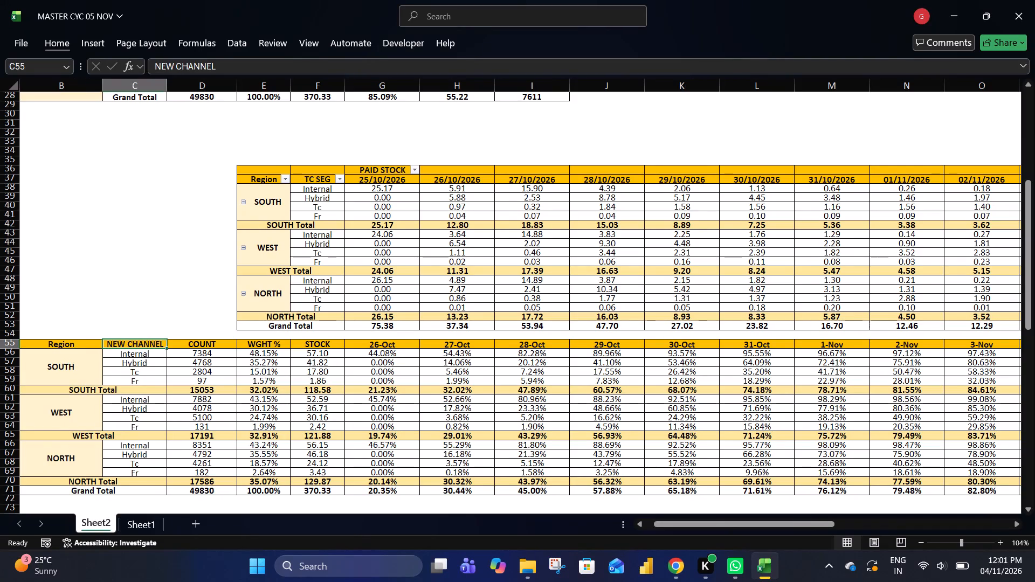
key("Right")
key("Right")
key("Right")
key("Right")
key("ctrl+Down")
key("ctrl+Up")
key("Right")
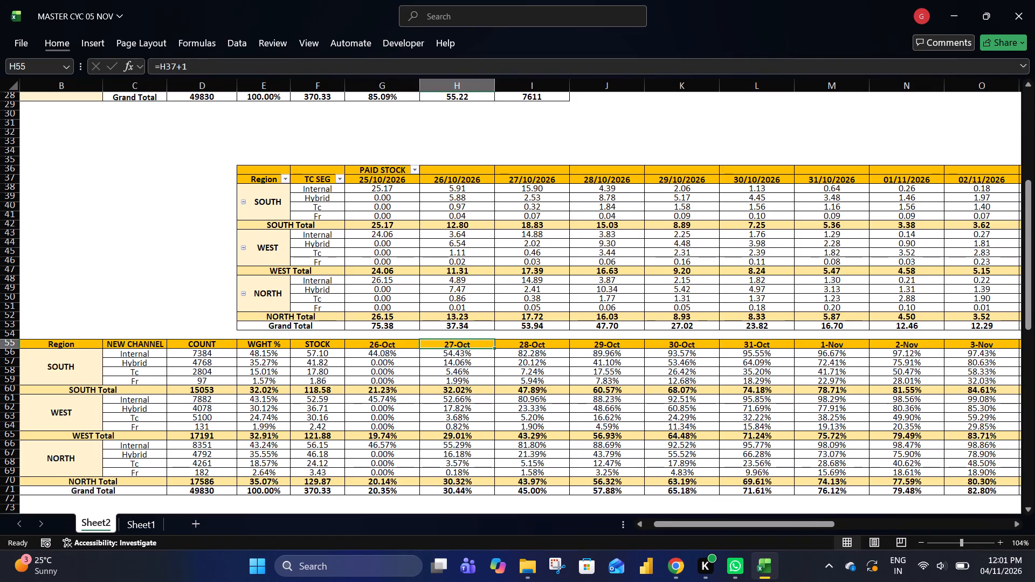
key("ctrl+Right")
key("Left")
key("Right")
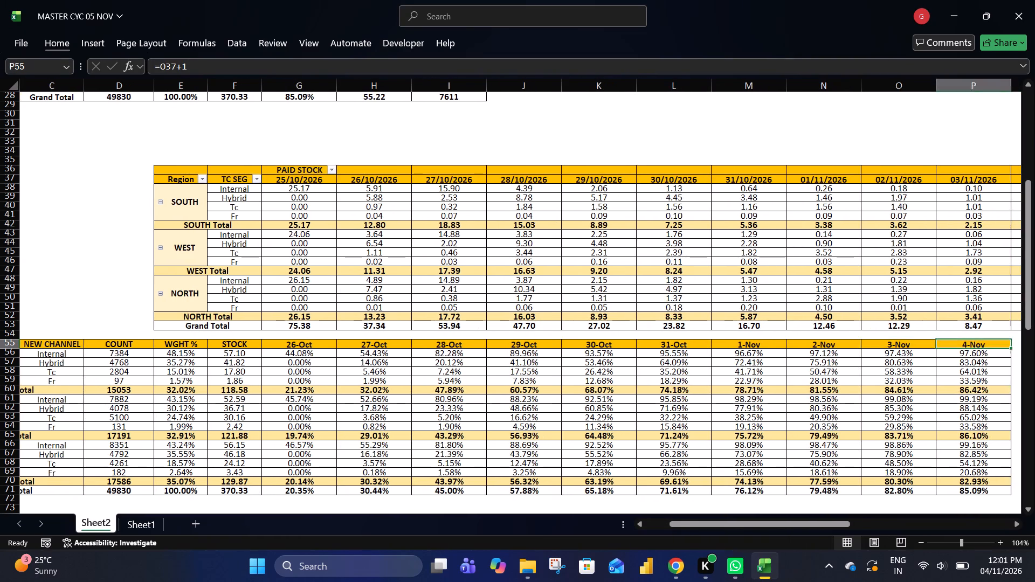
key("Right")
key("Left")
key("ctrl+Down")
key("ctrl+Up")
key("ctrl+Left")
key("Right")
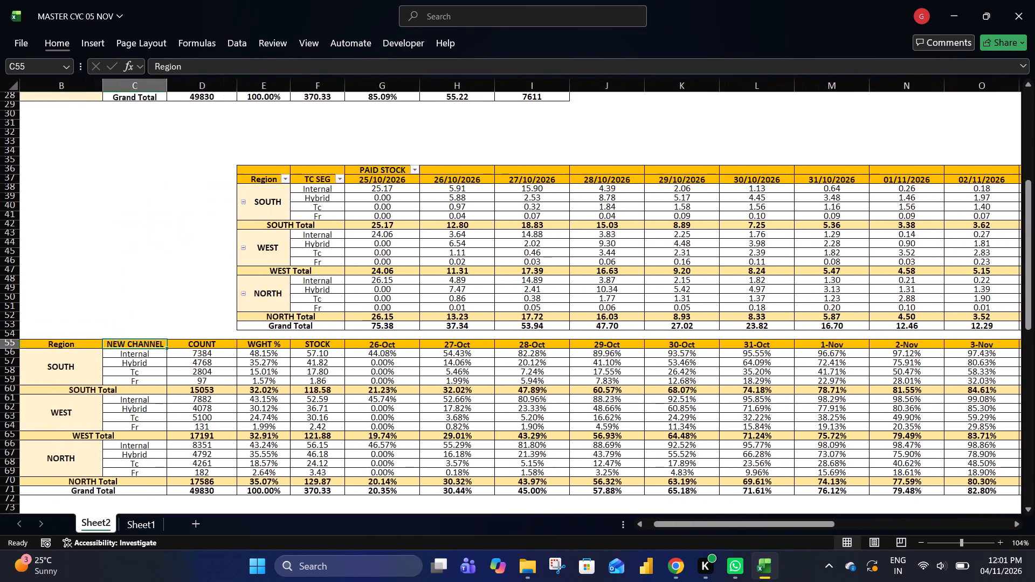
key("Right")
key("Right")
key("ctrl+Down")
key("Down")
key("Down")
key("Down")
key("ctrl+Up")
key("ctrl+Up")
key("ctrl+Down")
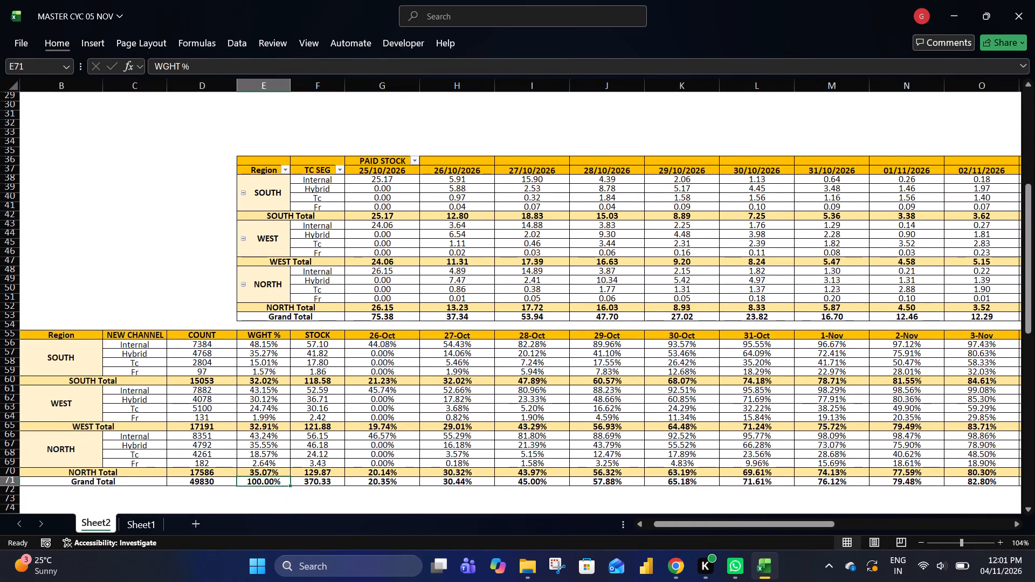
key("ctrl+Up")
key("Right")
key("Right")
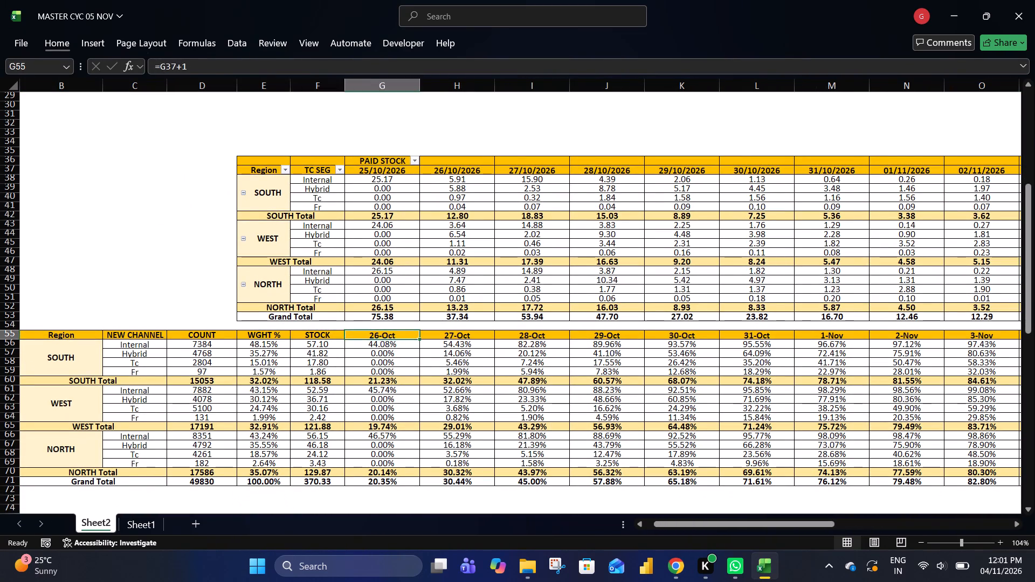
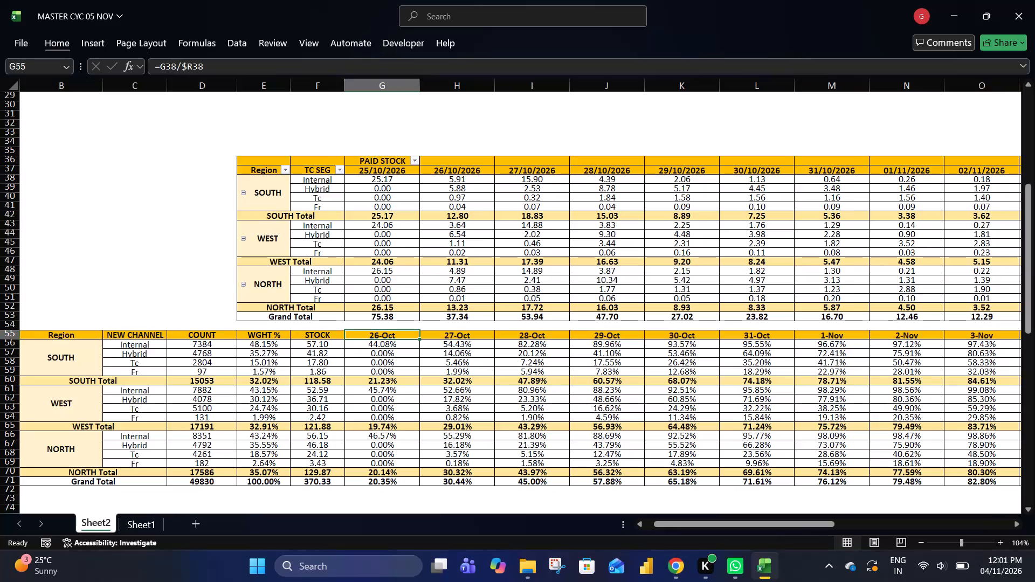
Insert eight blank rows at row 55, between the pivot and the combined report.
key("shift+space")
key("ctrl+shift+equal")
key("ctrl+shift+equal")
key("ctrl+shift+equal")
key("ctrl+shift+equal")
key("ctrl+shift+equal")
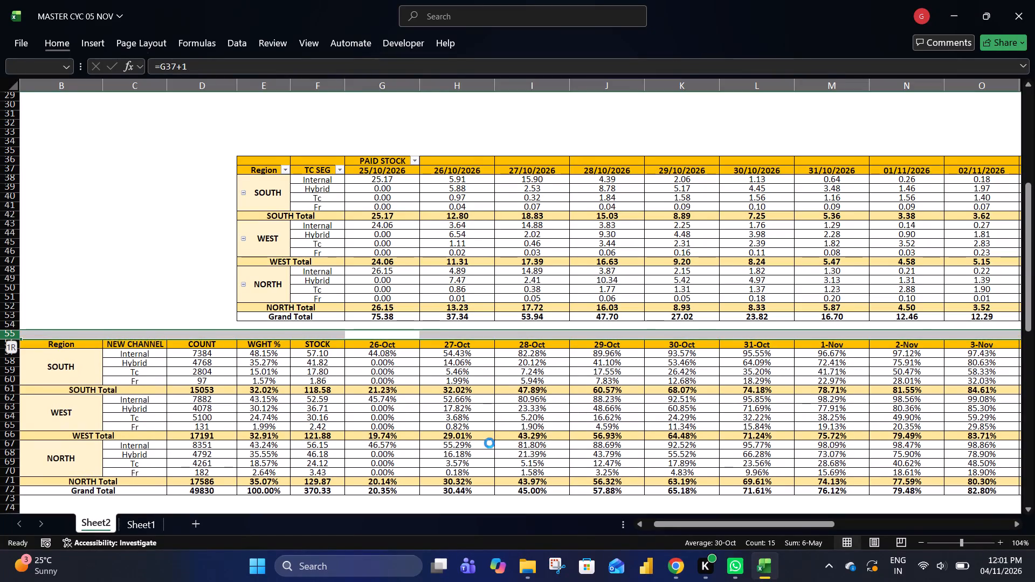
key("ctrl+shift+equal")
key("ctrl+shift+equal")
key("ctrl+shift+equal")
key("Down")
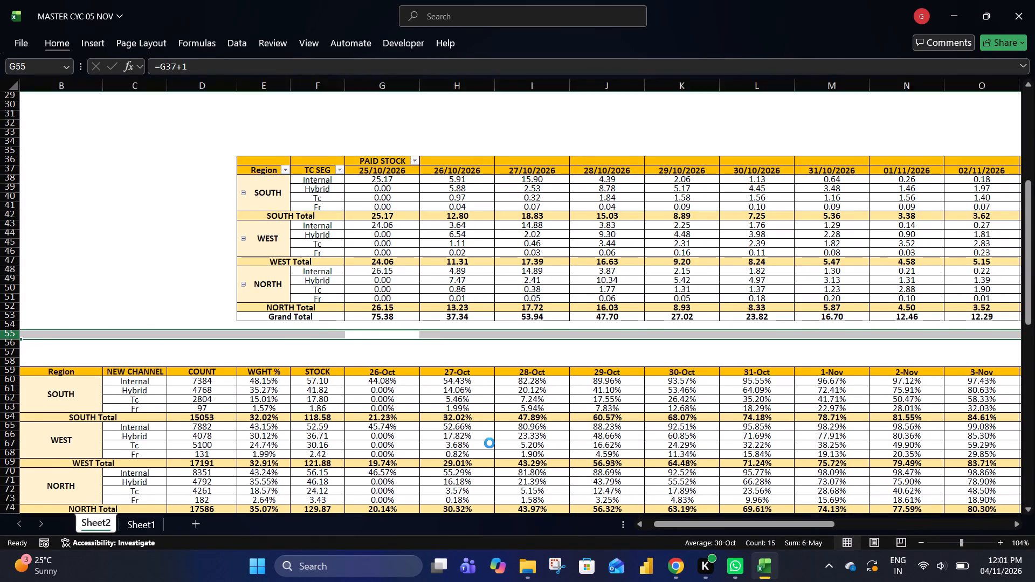
key("Right")
key("Down")
key("Up")
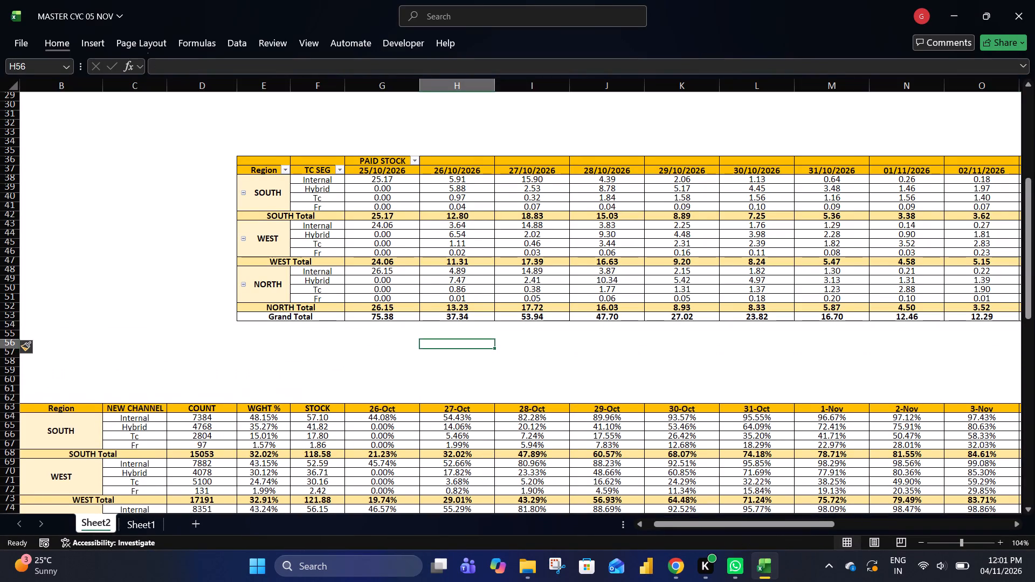
Insert fifteen more blank rows at row 56, above the combined report, five rows at a time.
key("shift+space")
key("shift+Down")
key("shift+Down")
key("shift+Down")
key("shift+Down")
key("ctrl+shift+equal")
key("ctrl+shift+equal")
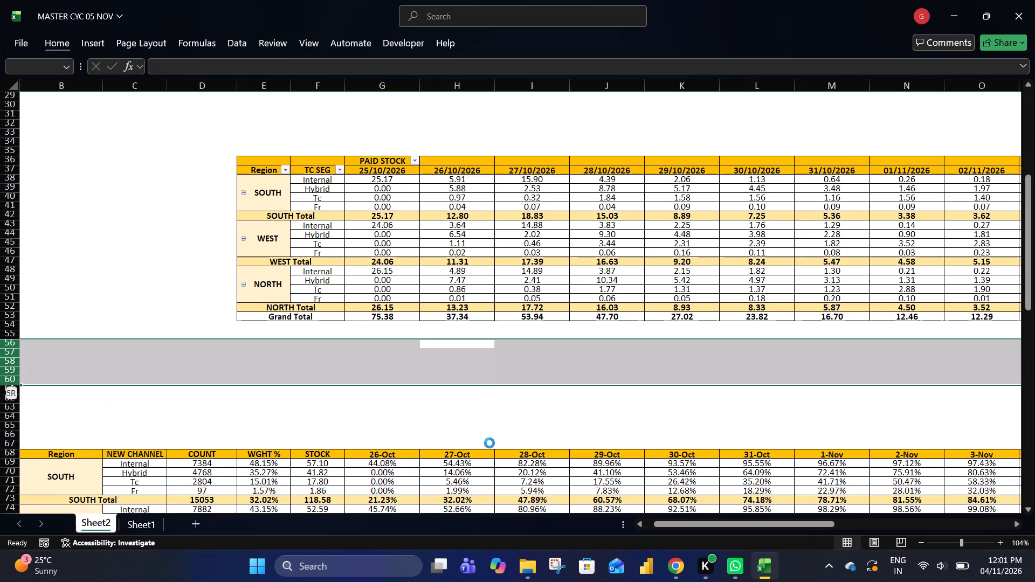
key("ctrl+shift+equal")
Duplicate the whole Region and TC SEG paid stock pivot, E36:R53, below itself starting at E55.
key("ctrl+Down")
key("ctrl+Up")
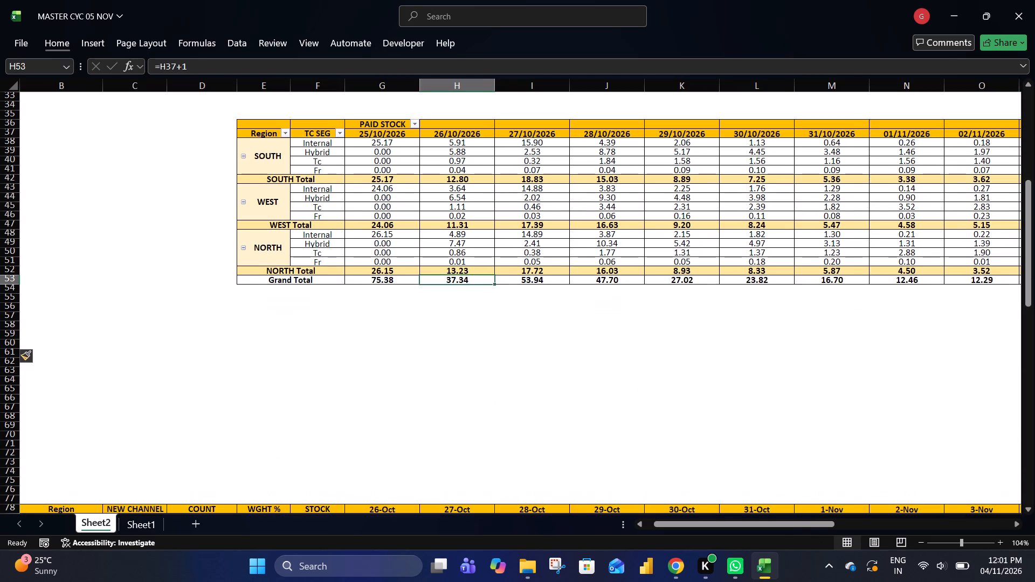
key("Right")
key("Left")
key("ctrl+Up")
key("ctrl+Right")
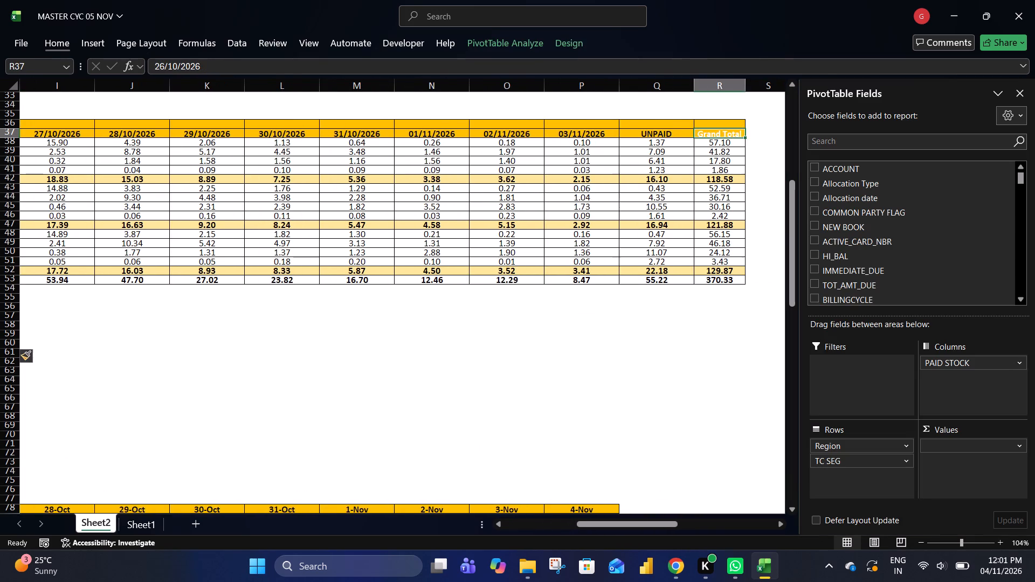
key("Up")
key("Down")
key("ctrl+Down")
key("ctrl+shift+Up")
key("shift+Left")
key("shift+Up")
key("ctrl+shift+Left")
key("shift+Left")
key("shift+Left")
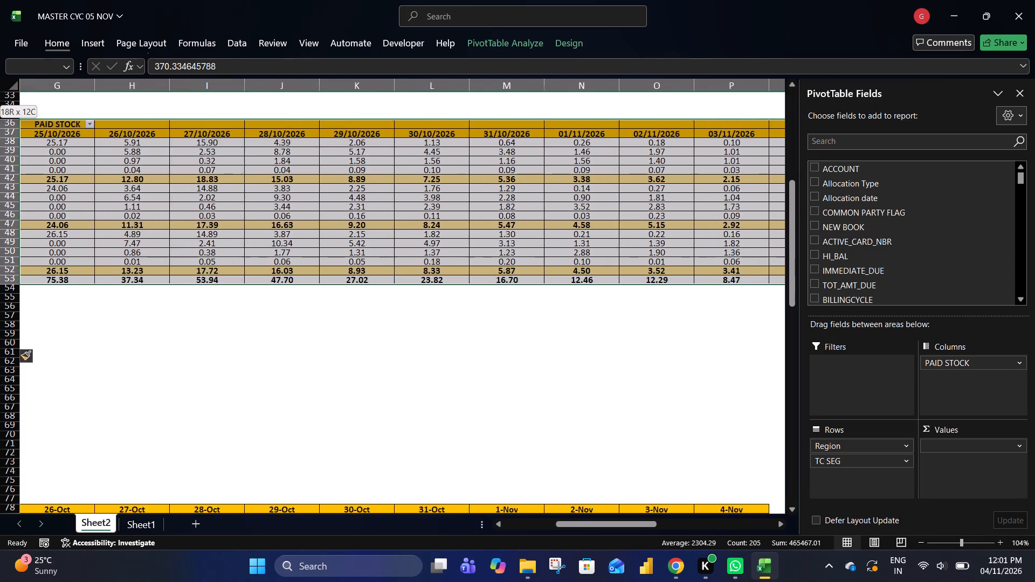
key("shift+Right")
key("ctrl+c")
key("Down")
key("Down")
key("ctrl+Left")
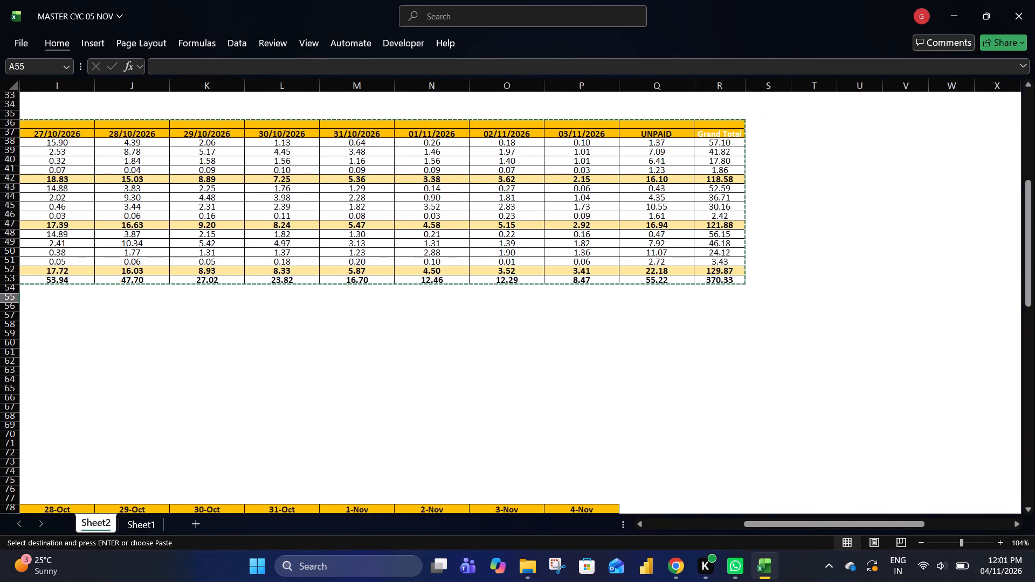
key("Right")
key("Right")
key("Right")
key("Right")
key("ctrl+v")
key("Right")
key("Right")
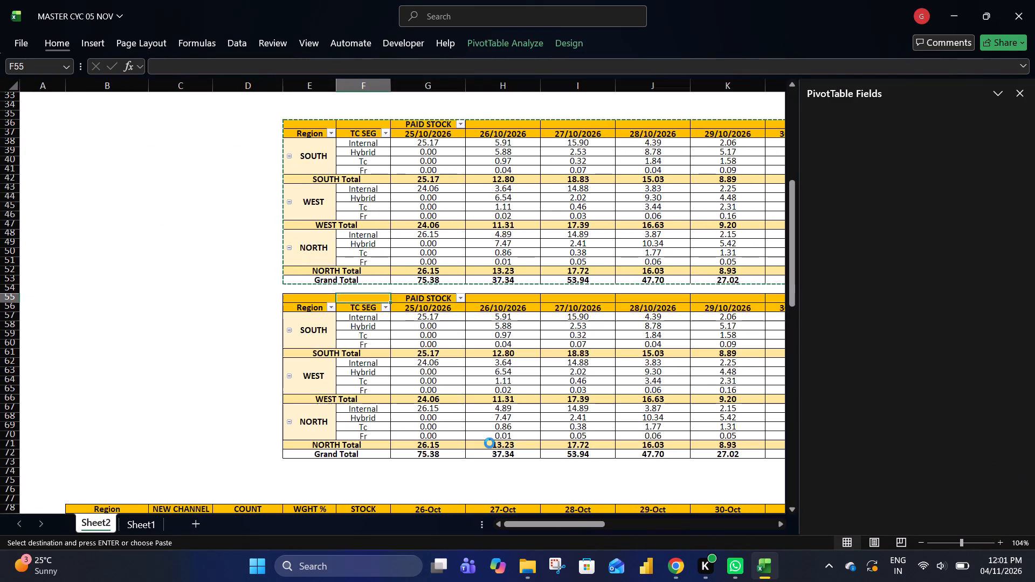
Remove the Region field from the rows of the copied pivot, leaving only TC SEG.
key("Down")
key("Down")
key("Down")
key("Right")
key("Escape")
key("Down")
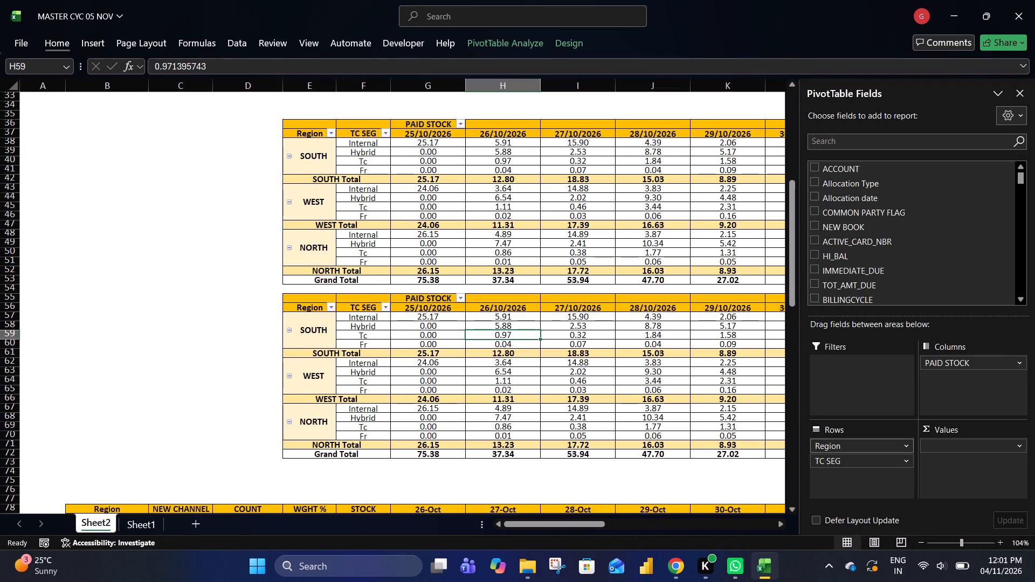
left_click_drag(838, 448, 754, 458)
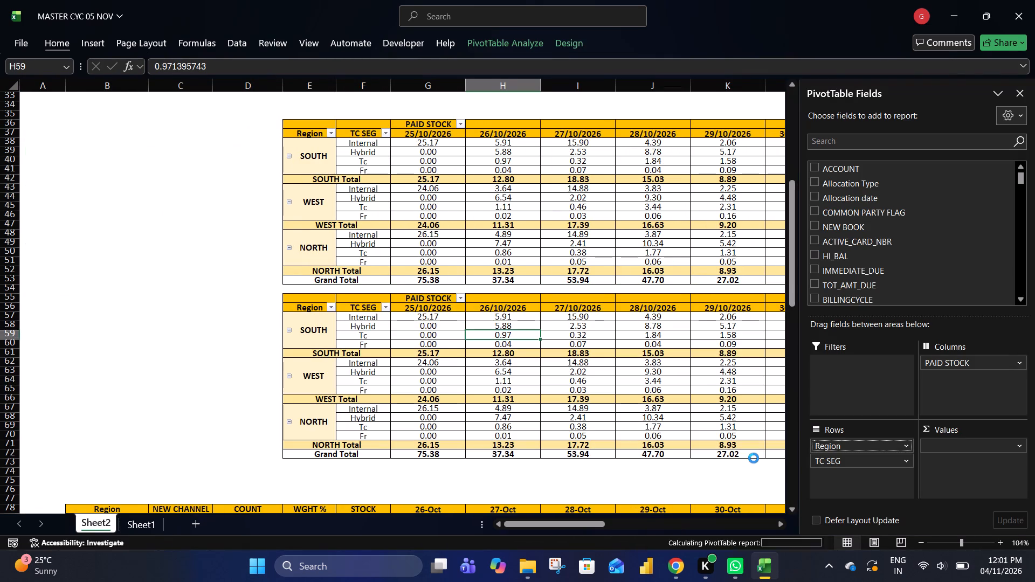
left_click(618, 438)
Examine the copied pivot across its date columns, from the TC SEG labels to the Grand Total column.
key("ctrl+Up")
key("ctrl+Right")
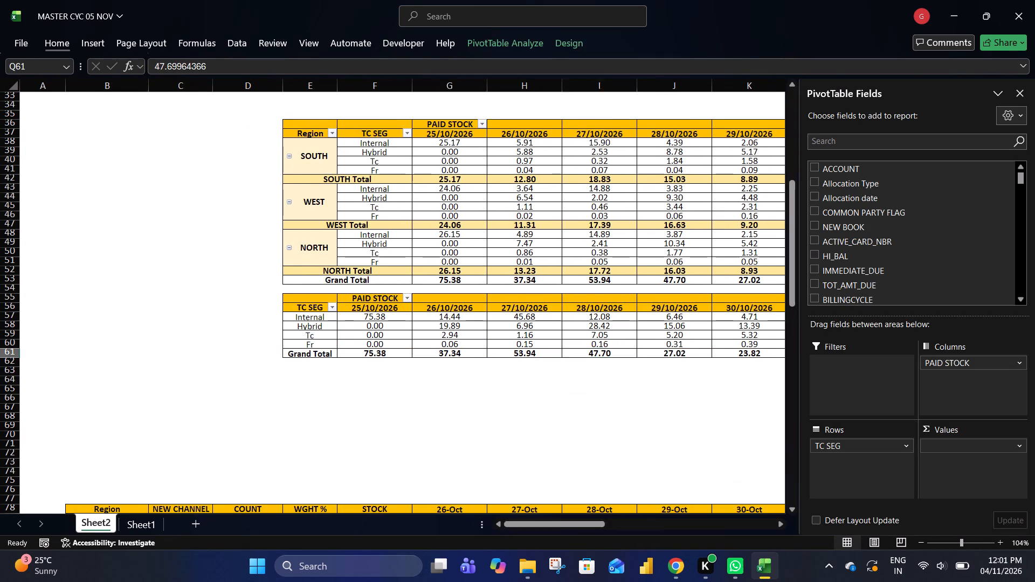
key("Right")
key("Left")
key("ctrl+Up")
key("ctrl+Down")
key("ctrl+Up")
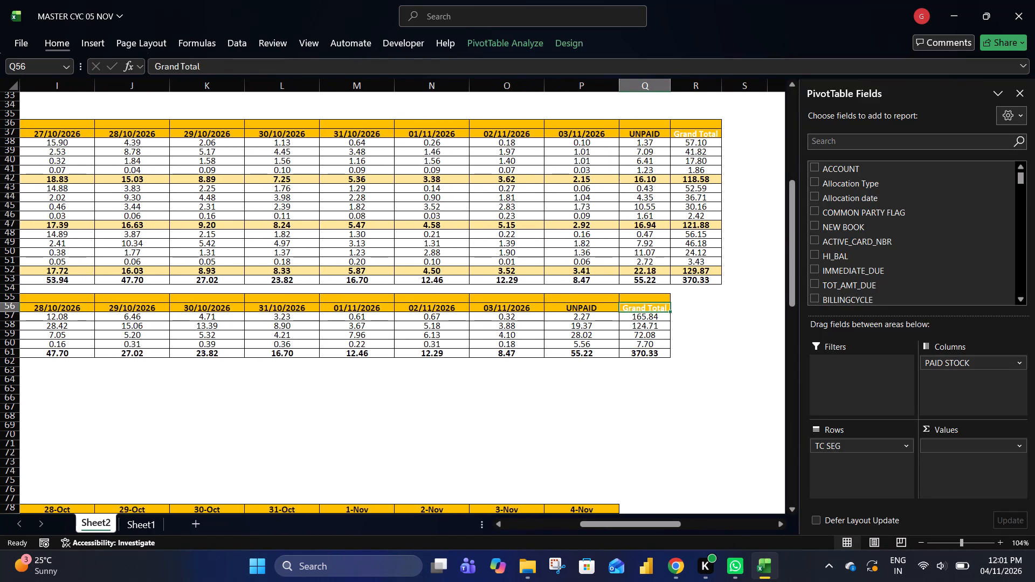
key("ctrl+Left")
key("Left")
key("Right")
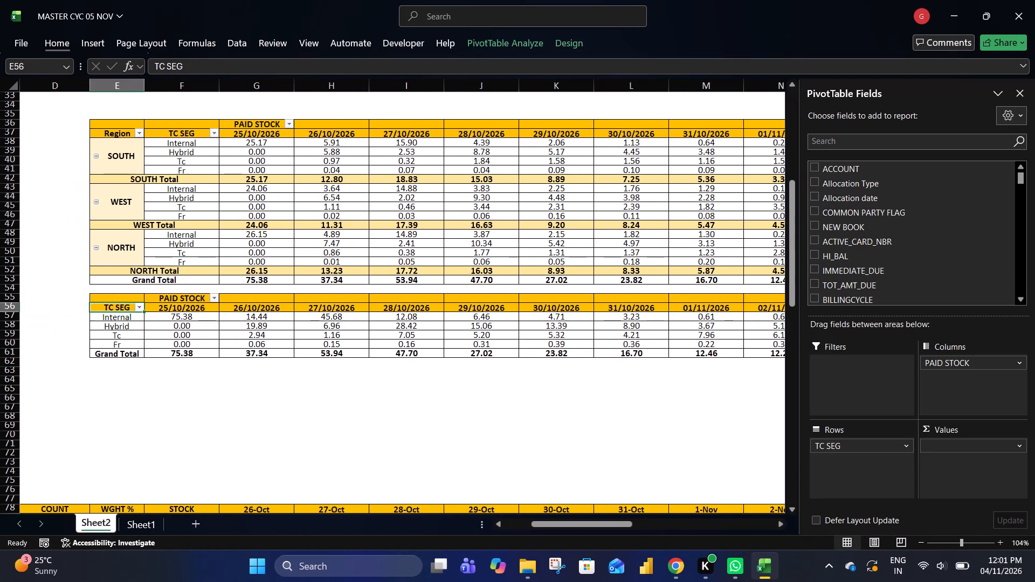
Move the entire TC SEG pivot one column over so that it starts at F55.
key("Down")
key("ctrl+Down")
key("ctrl+Right")
key("ctrl+shift+Up")
key("shift+Left")
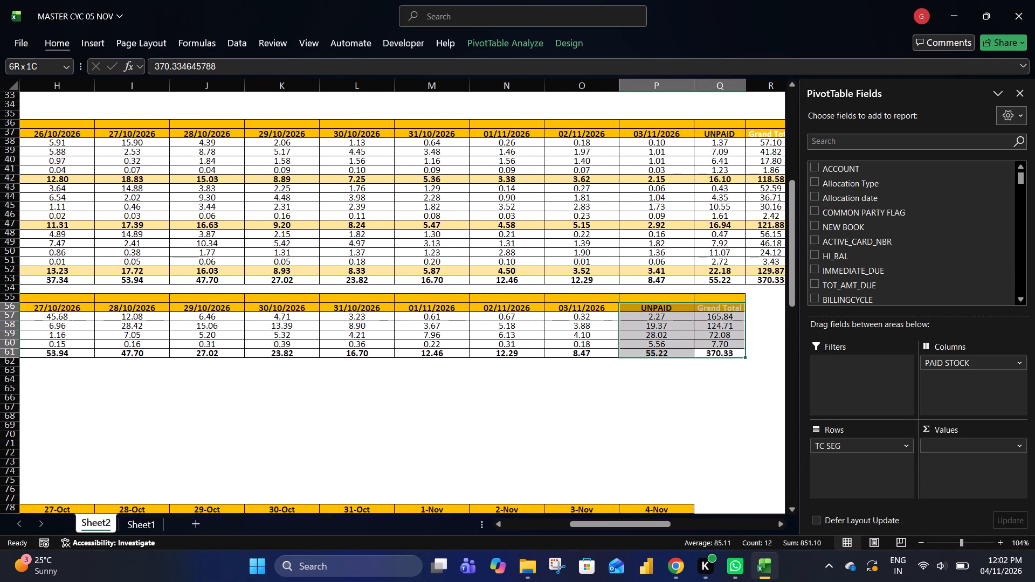
key("shift+Up")
key("ctrl+shift+Left")
key("ctrl+x")
key("ctrl+Left")
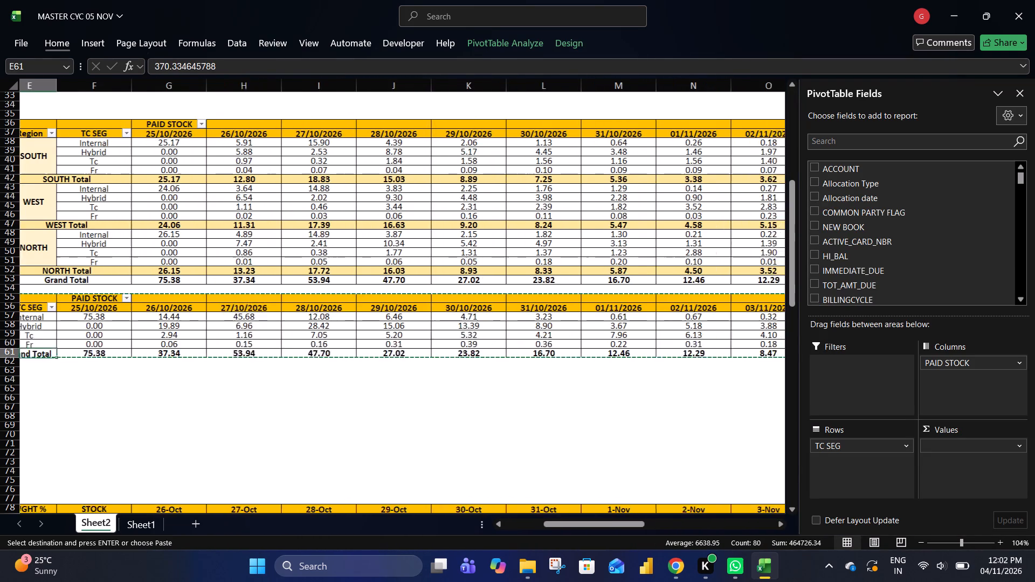
key("Right")
key("Up")
key("Up")
key("Up")
key("Up")
key("Up")
key("Up")
key("Left")
key("Left")
key("Right")
key("Right")
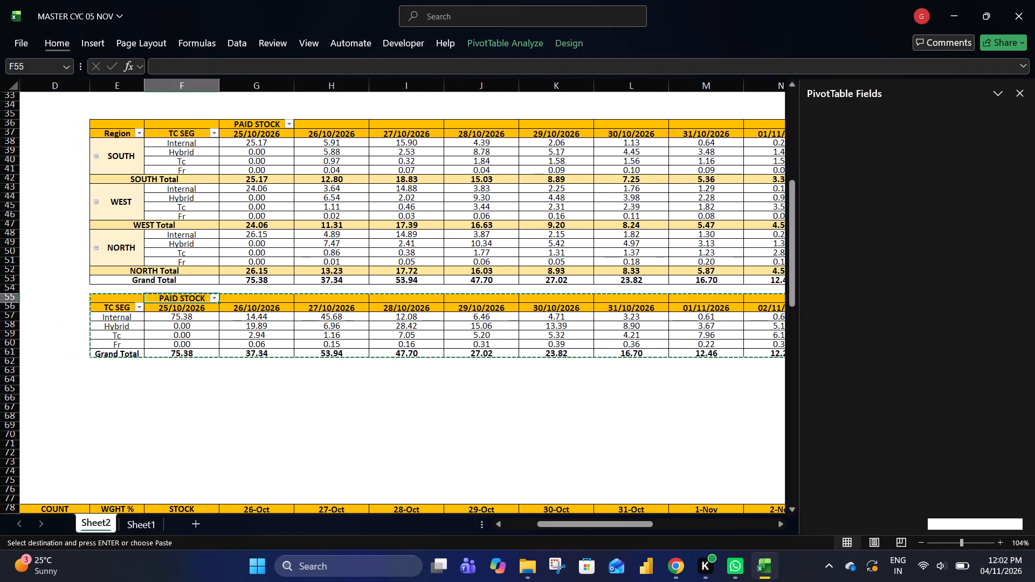
key("ctrl+v")
Compare the layout of the moved TC SEG pivot with the combined report below it, down to its Grand Total row.
key("Right")
key("Down")
key("Down")
key("Down")
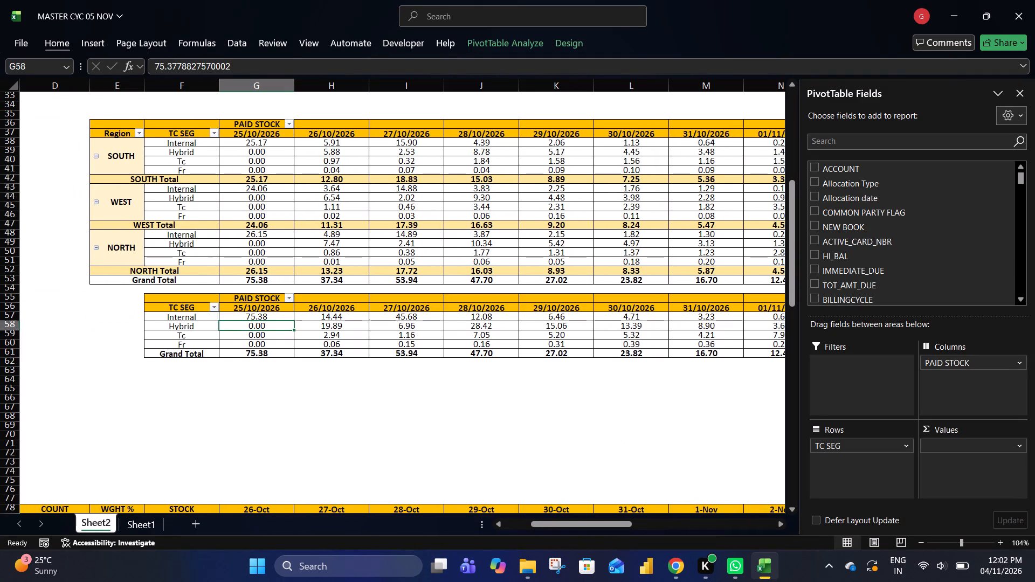
key("ctrl+Right")
key("ctrl+Left")
key("ctrl+Left")
key("ctrl+Right")
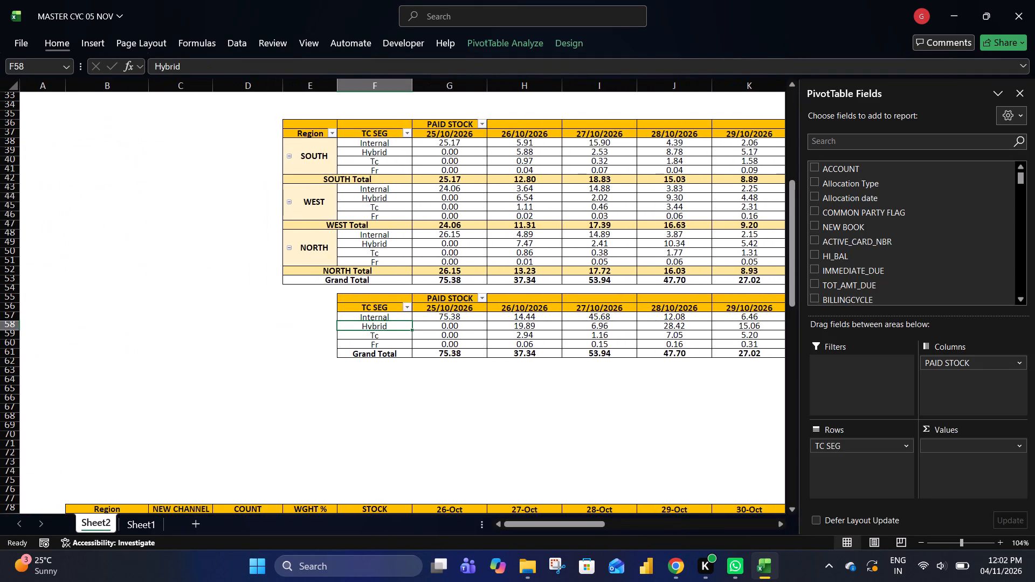
key("ctrl+Down")
key("ctrl+Down")
key("ctrl+Down")
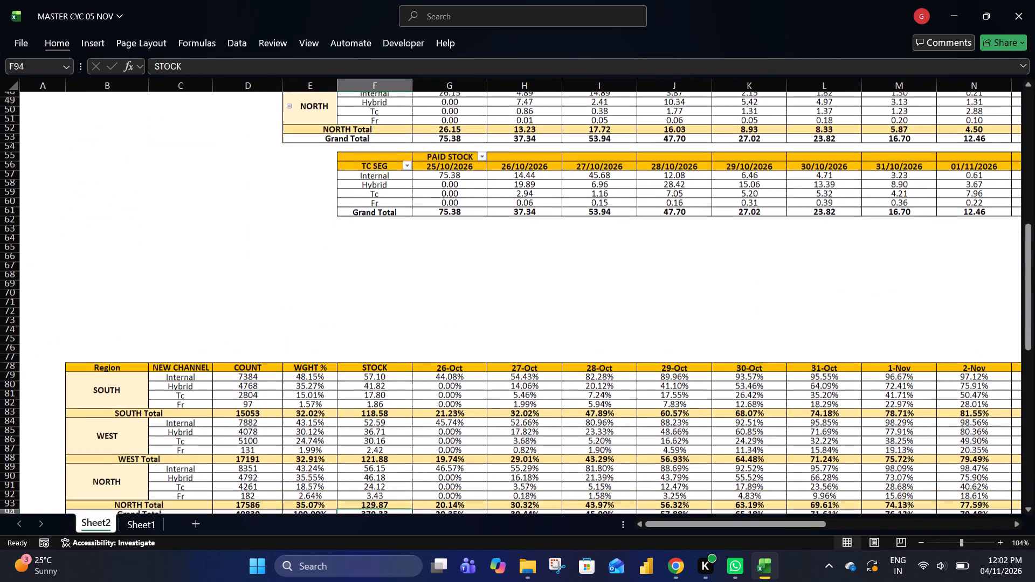
key("Down")
key("Down")
key("ctrl+Up")
key("ctrl+Up")
key("ctrl+Up")
key("Down")
key("Up")
key("Up")
key("Up")
key("Up")
key("Up")
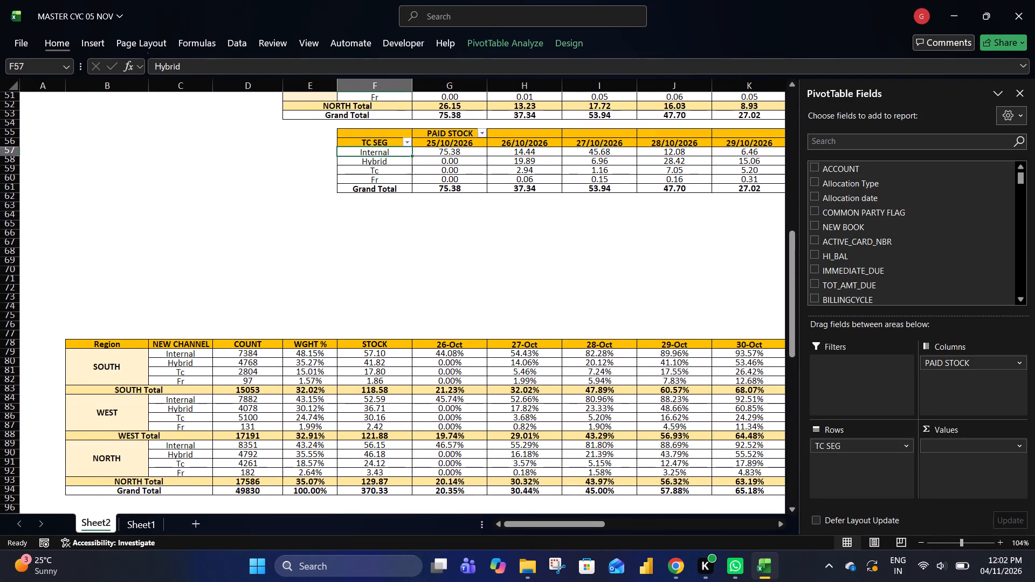
key("Up")
Delete the combined report's Grand Total row, row 94.
key("ctrl+Down")
key("ctrl+Down")
key("Down")
key("ctrl+Down")
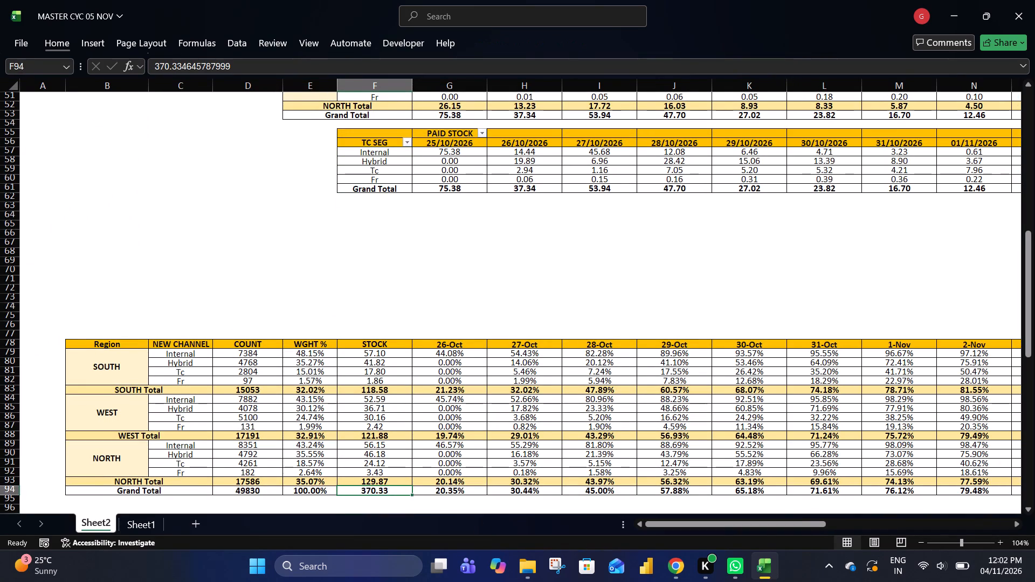
key("shift+space")
key("ctrl+minus")
key("Up")
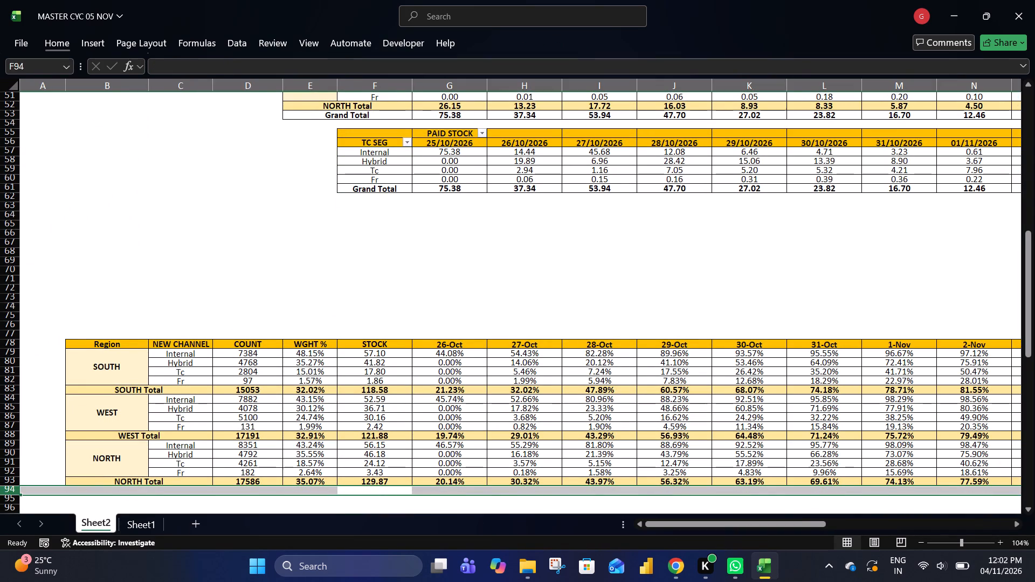
Examine the extent of the TC SEG pivot above the combined report, across its date columns and down to its Grand Total.
key("ctrl+Up")
key("ctrl+Up")
key("ctrl+Up")
key("Down")
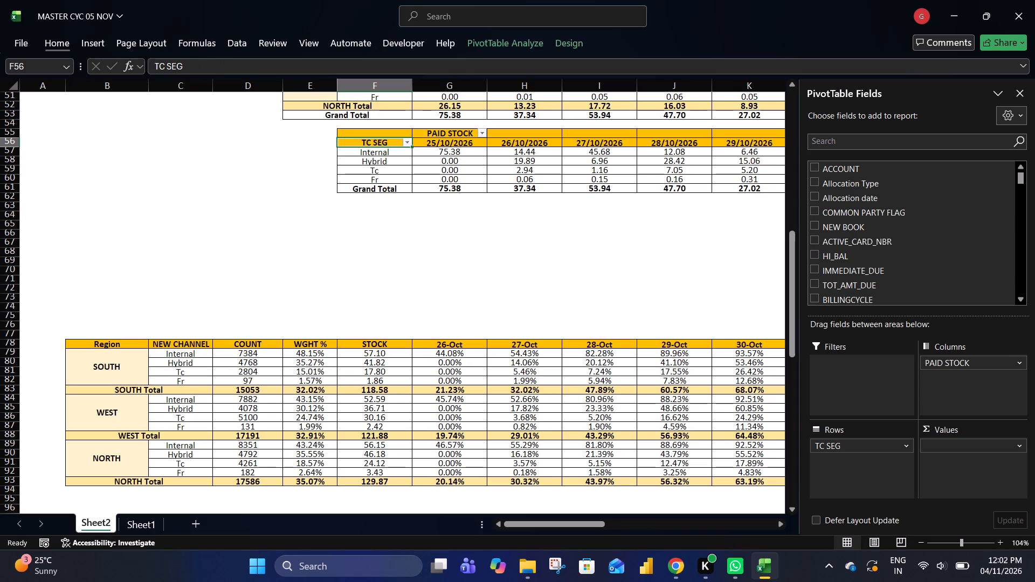
key("Right")
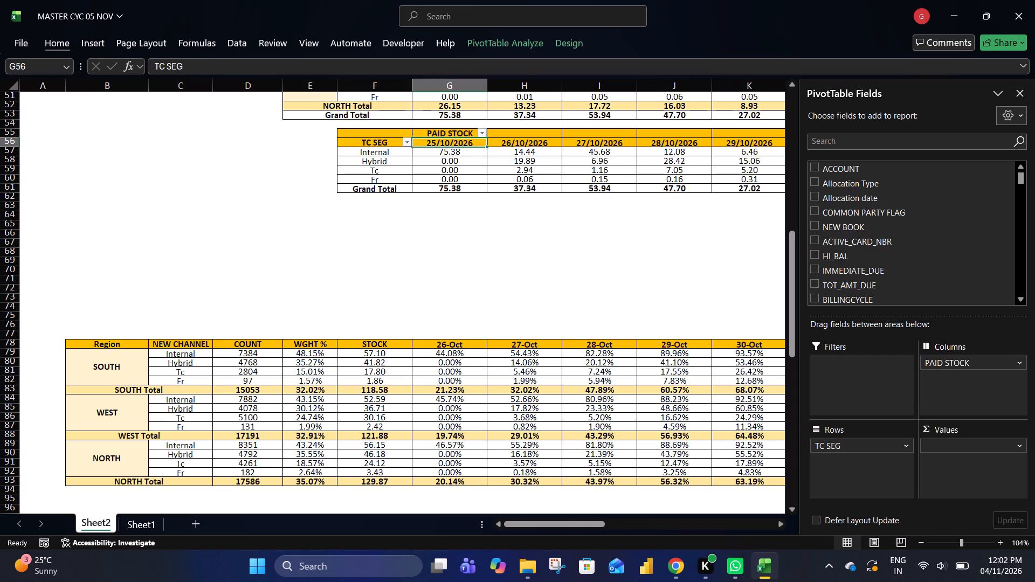
key("Left")
key("ctrl+shift+Right")
key("ctrl+shift+Down")
key("Left")
key("Right")
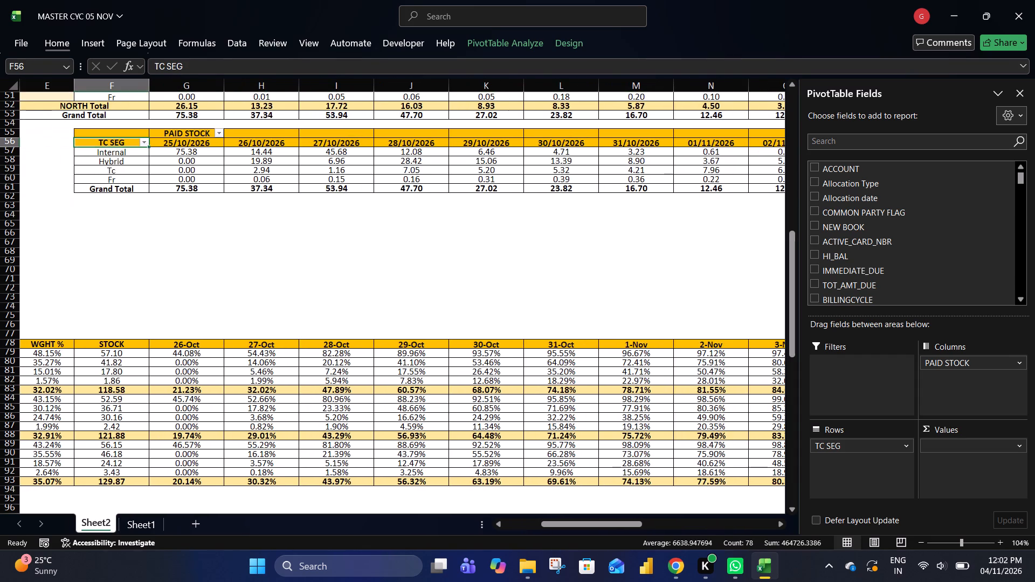
key("Left")
key("Left")
key("Left")
key("Left")
key("Left")
key("Left")
key("Right")
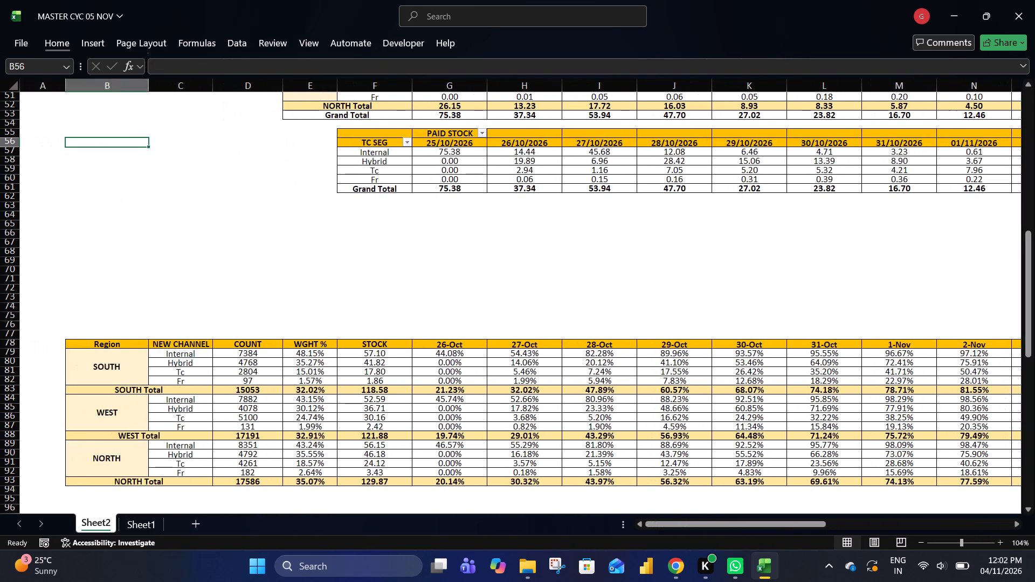
Copy the combined report's NORTH block, including its NORTH Total row, and paste it directly below the report starting at B94.
key("Right")
key("Right")
key("Right")
key("Right")
key("Right")
key("ctrl+Down")
key("ctrl+Down")
key("ctrl+Down")
key("Down")
key("Down")
key("Down")
key("Down")
key("Down")
key("Down")
key("Down")
key("Down")
key("Down")
key("Down")
key("Down")
key("Down")
key("Down")
key("Down")
key("Down")
key("Down")
key("Down")
key("Down")
key("Down")
key("Down")
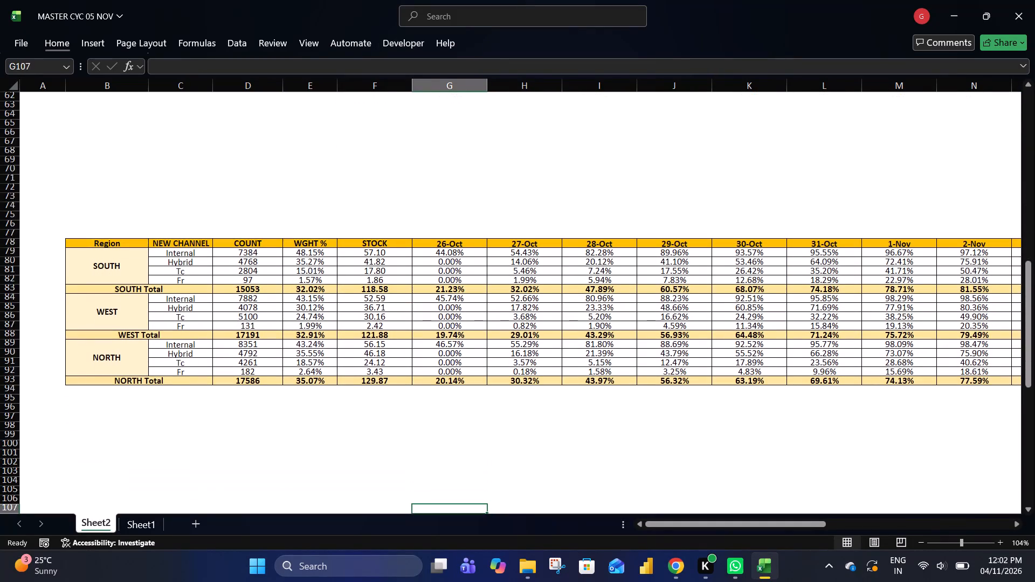
key("ctrl+Up")
key("Left")
key("Left")
key("Up")
key("Left")
key("Left")
key("Left")
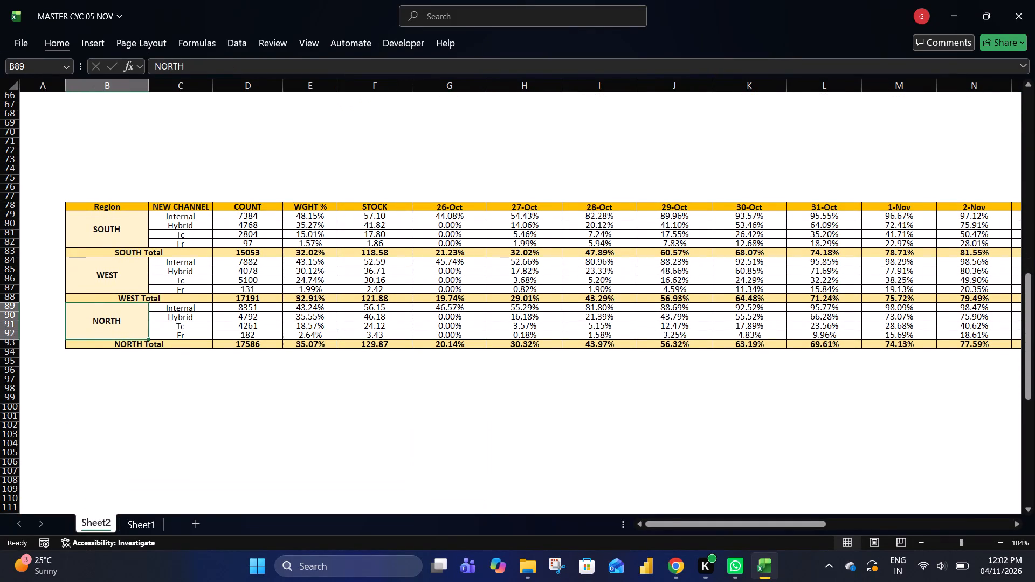
key("ctrl+shift+Right")
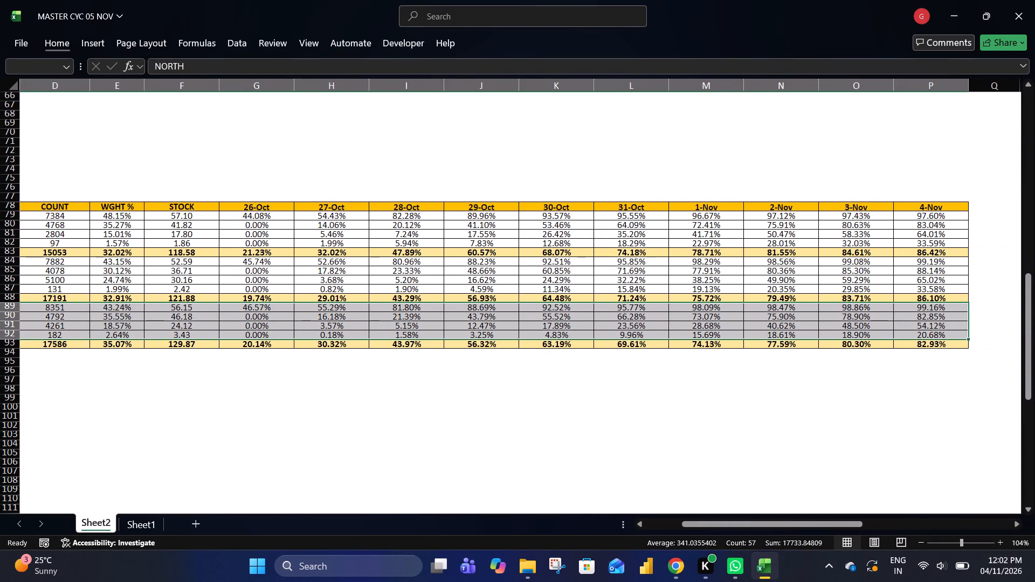
key("Left")
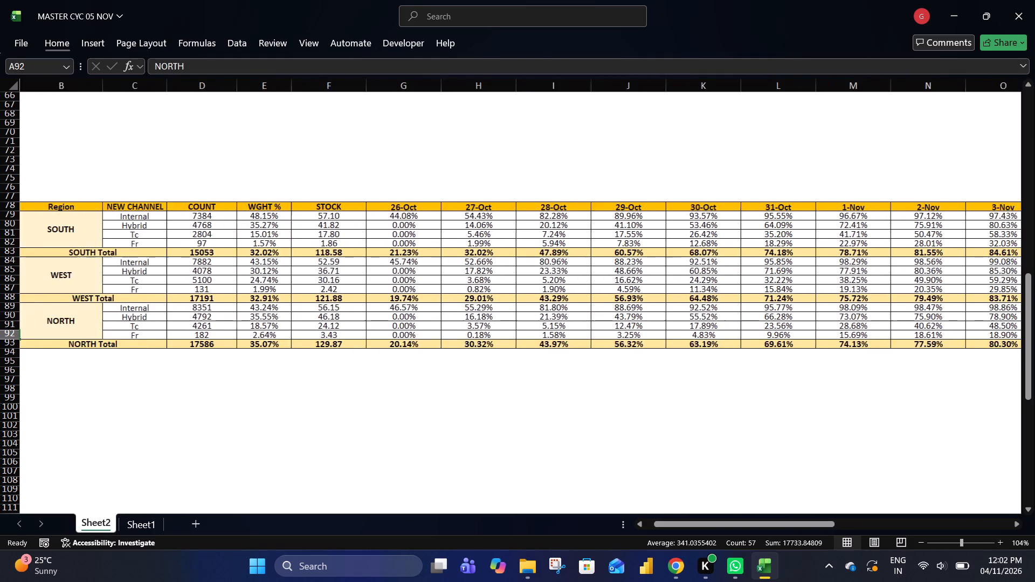
key("Left")
key("Right")
key("Right")
key("Left")
key("shift+Down")
key("ctrl+shift+Right")
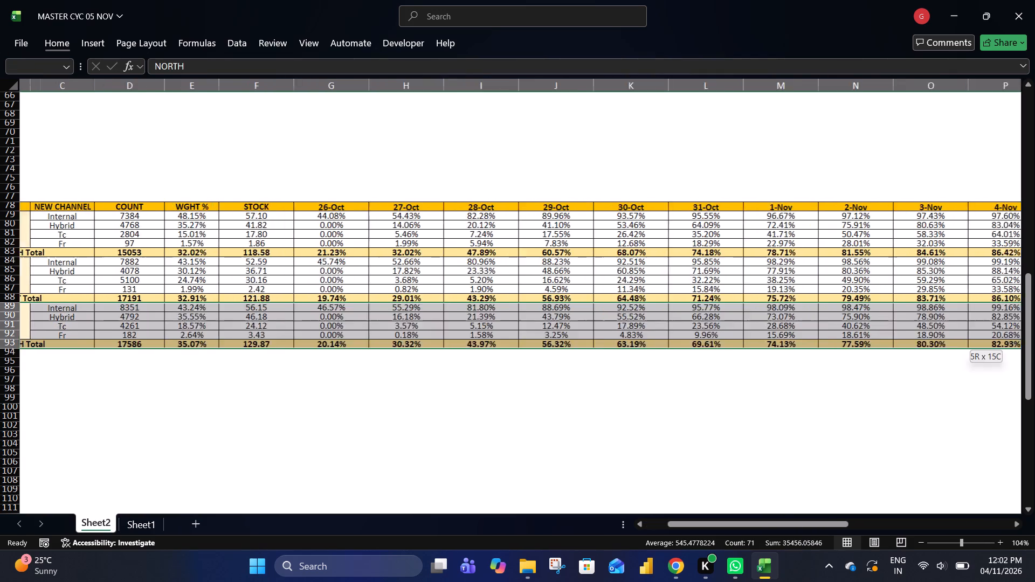
key("ctrl+c")
key("Left")
key("Right")
key("Down")
key("Down")
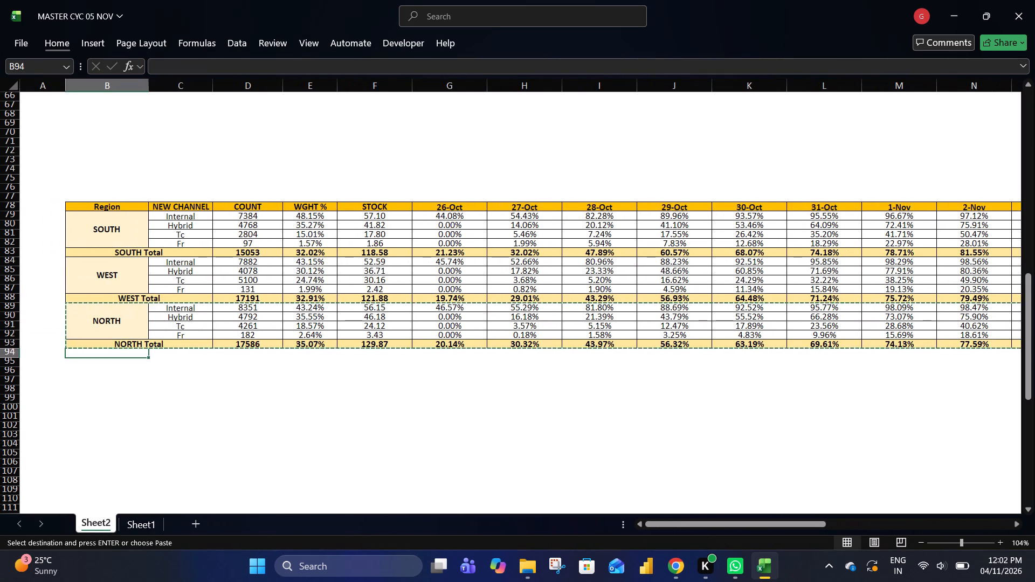
key("ctrl+v")
Replace the Region label of the pasted block in B94 with OVERALL.
key("Right")
key("Left")
key("Right")
key("Left")
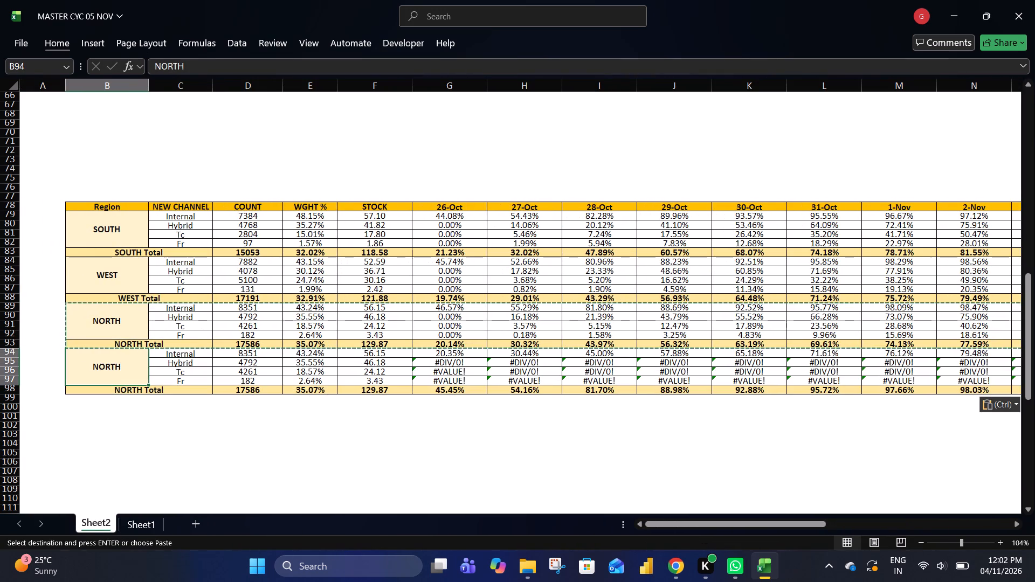
type("OC")
key("BackSpace")
type("VERALL")
key("Return")
Clear the COUNT, WGHT % and STOCK values from the OVERALL block's four channel rows.
key("Right")
key("Up")
key("Up")
key("Up")
key("Up")
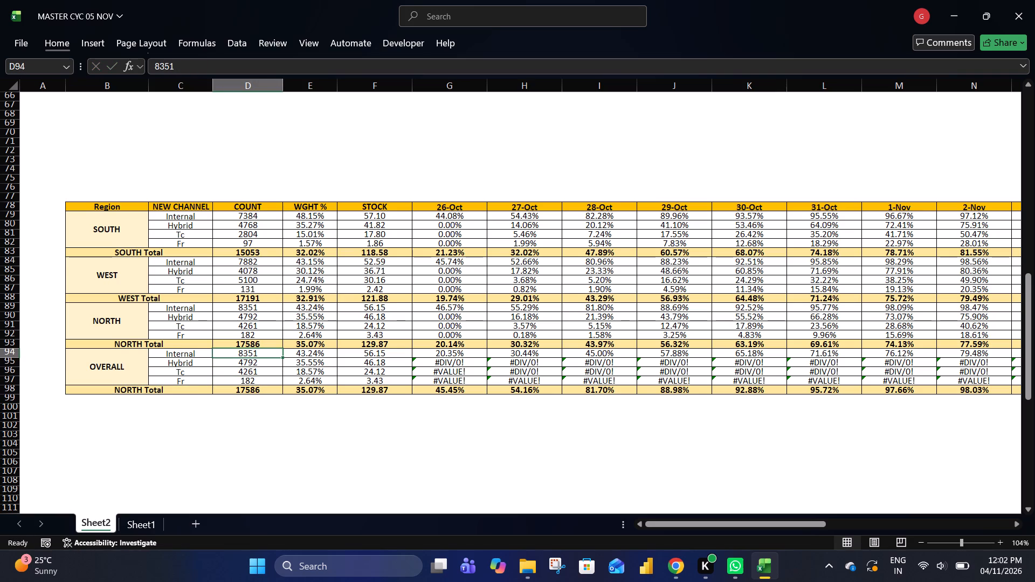
key("Right")
key("Left")
key("shift+Down")
key("shift+Down")
key("shift+Down")
key("shift+Right")
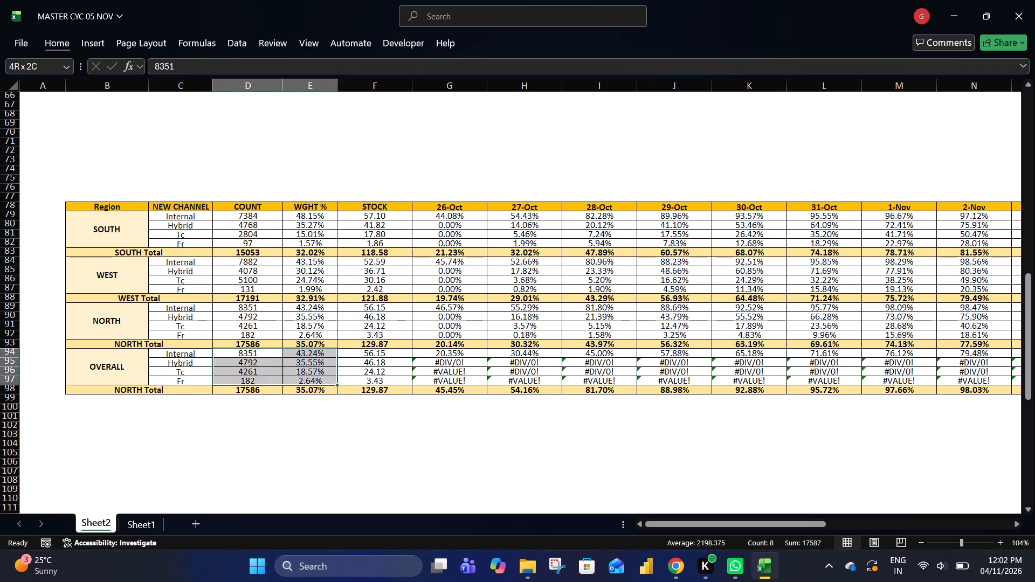
key("shift+Right")
key("Delete")
Clear the OVERALL block's date-column values and all the figures in the total row beneath it, keeping the row labels.
key("Right")
key("Right")
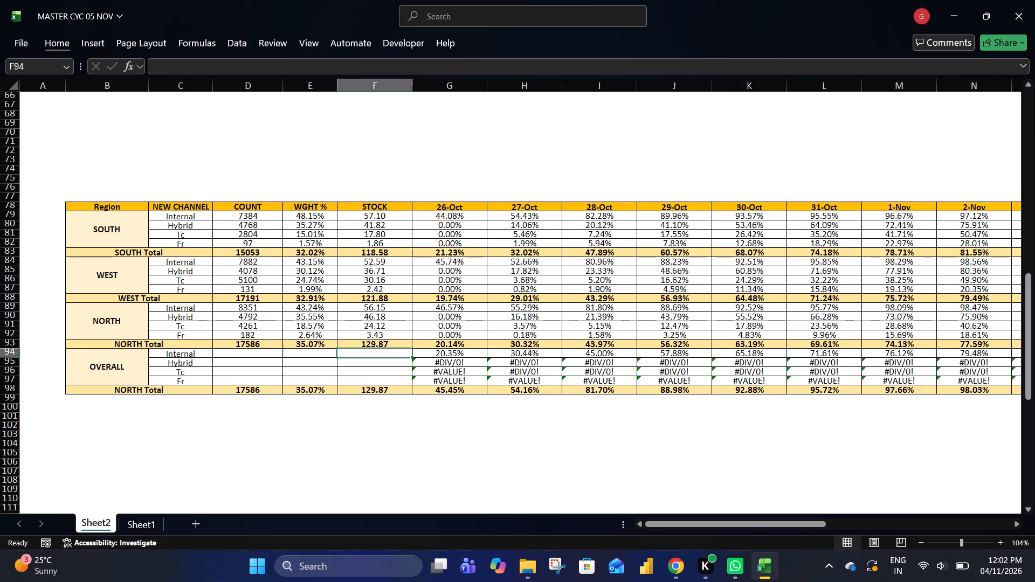
key("Right")
key("Right")
key("Left")
key("Left")
key("Left")
key("Left")
key("ctrl+Down")
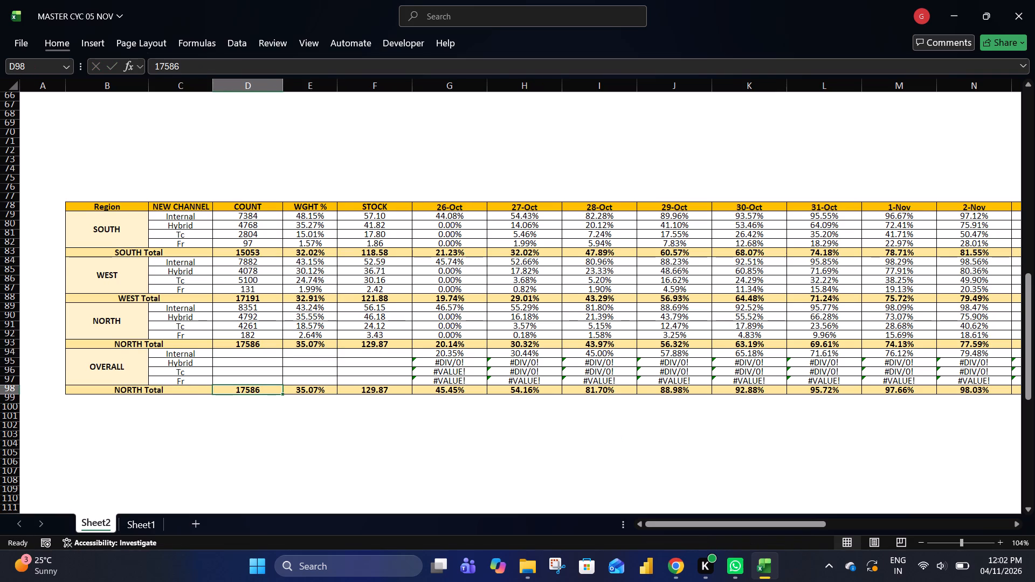
key("shift+Right")
key("shift+Right")
key("shift+Right")
key("ctrl+shift+Right")
key("shift+Up")
key("shift+Up")
key("shift+Up")
key("shift+Up")
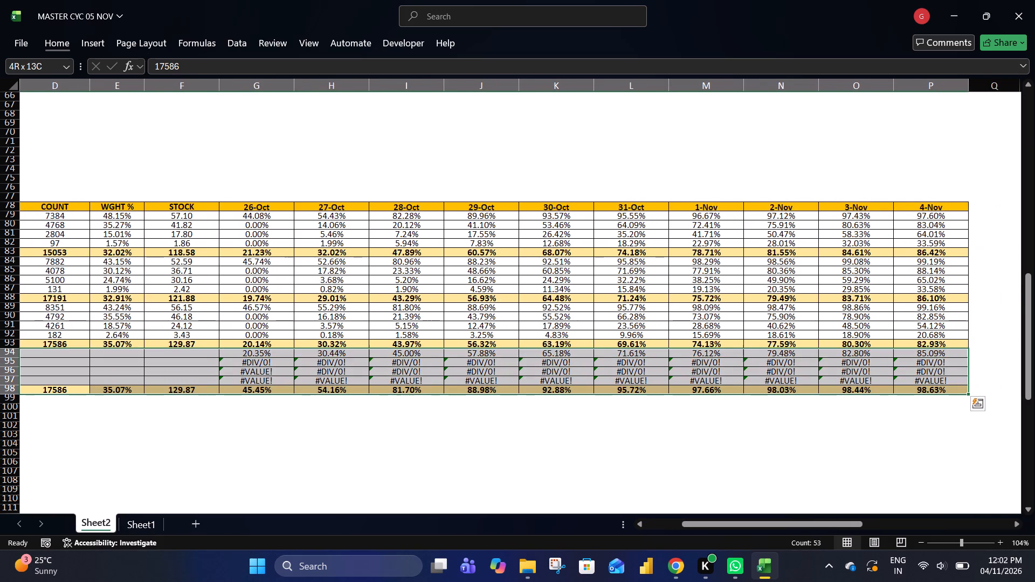
key("Delete")
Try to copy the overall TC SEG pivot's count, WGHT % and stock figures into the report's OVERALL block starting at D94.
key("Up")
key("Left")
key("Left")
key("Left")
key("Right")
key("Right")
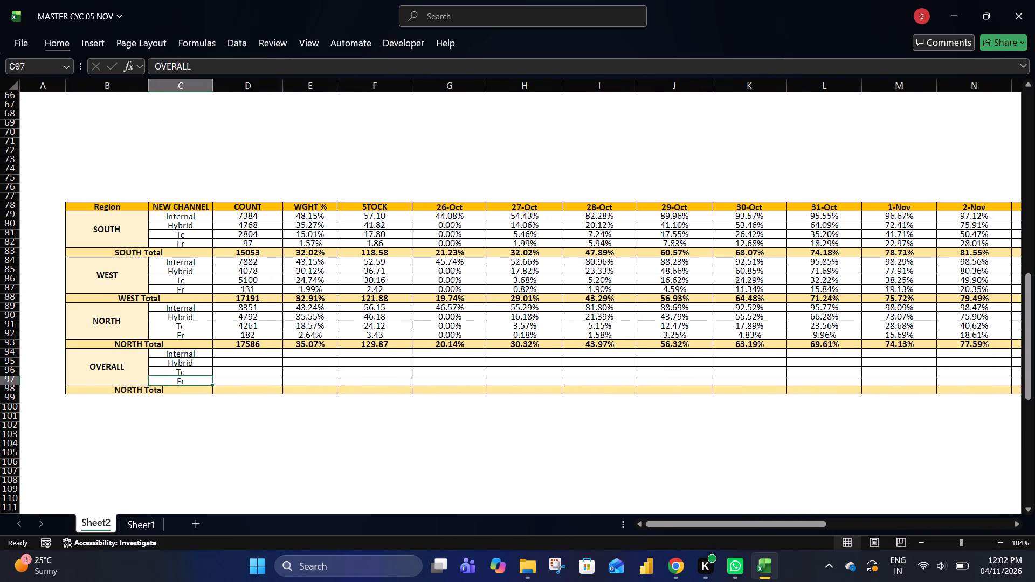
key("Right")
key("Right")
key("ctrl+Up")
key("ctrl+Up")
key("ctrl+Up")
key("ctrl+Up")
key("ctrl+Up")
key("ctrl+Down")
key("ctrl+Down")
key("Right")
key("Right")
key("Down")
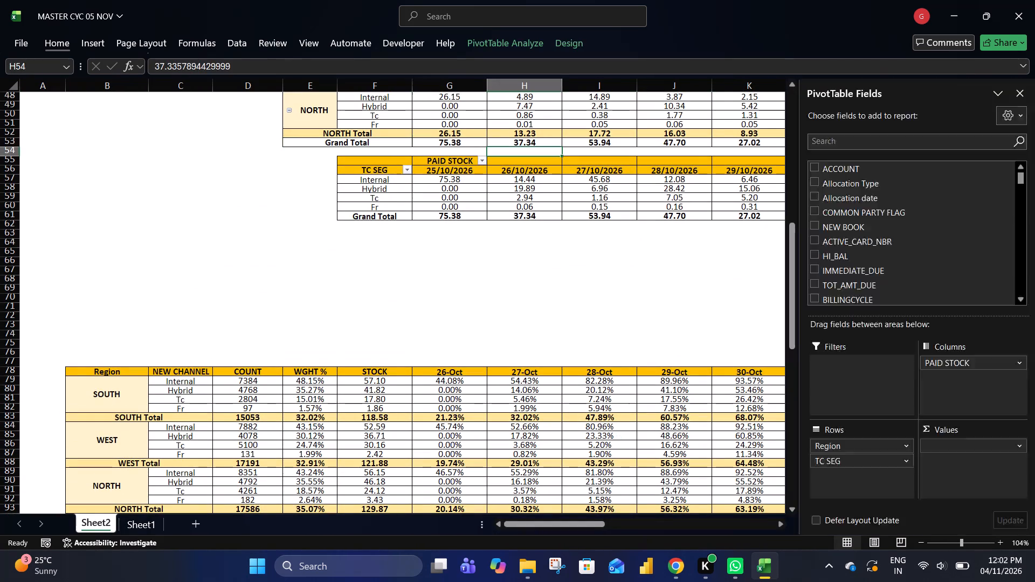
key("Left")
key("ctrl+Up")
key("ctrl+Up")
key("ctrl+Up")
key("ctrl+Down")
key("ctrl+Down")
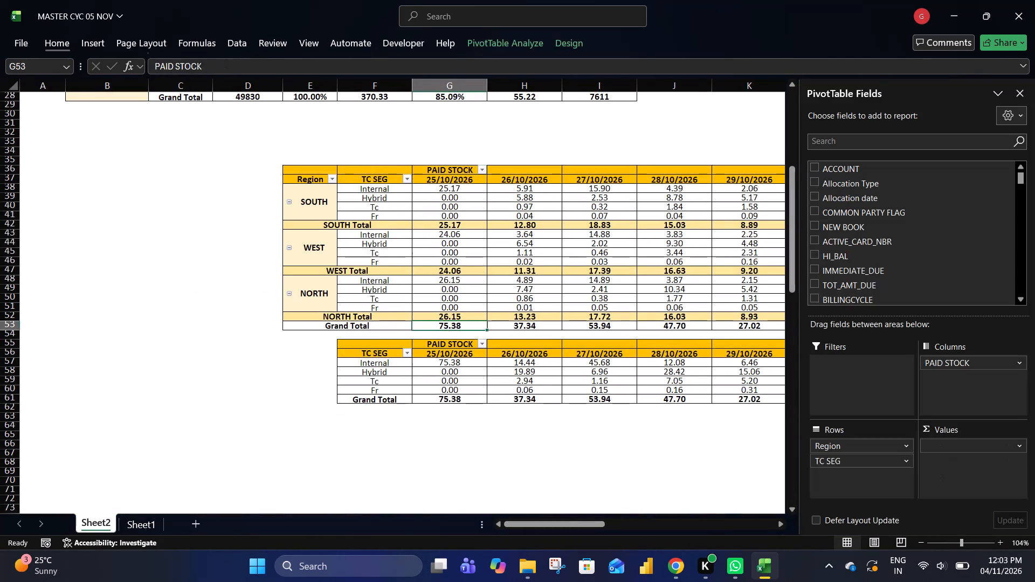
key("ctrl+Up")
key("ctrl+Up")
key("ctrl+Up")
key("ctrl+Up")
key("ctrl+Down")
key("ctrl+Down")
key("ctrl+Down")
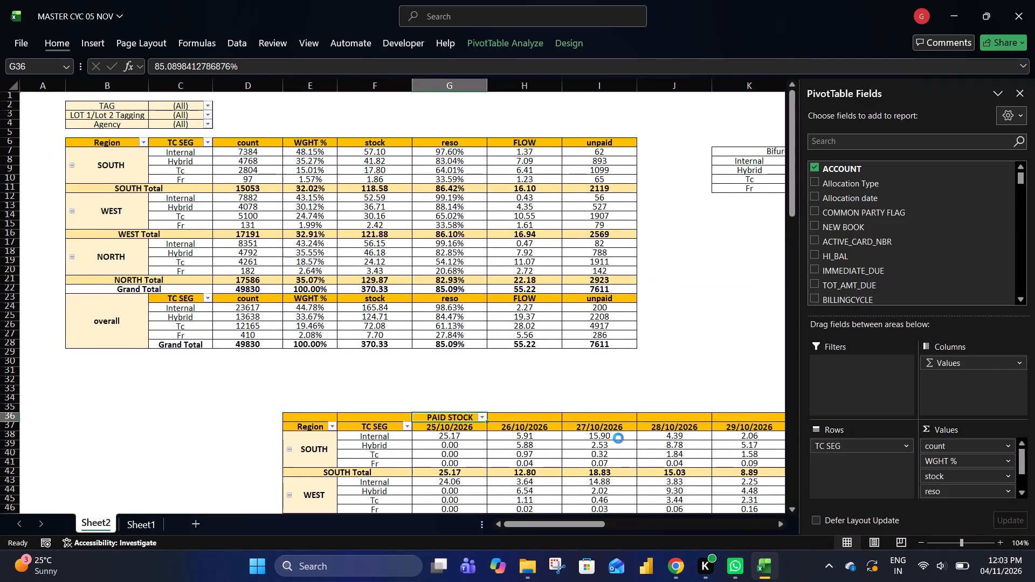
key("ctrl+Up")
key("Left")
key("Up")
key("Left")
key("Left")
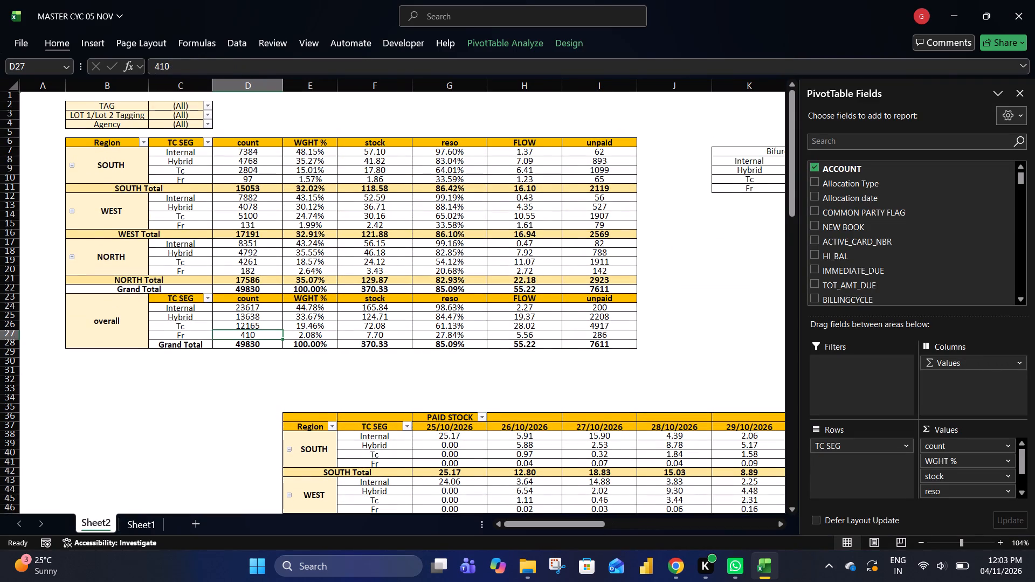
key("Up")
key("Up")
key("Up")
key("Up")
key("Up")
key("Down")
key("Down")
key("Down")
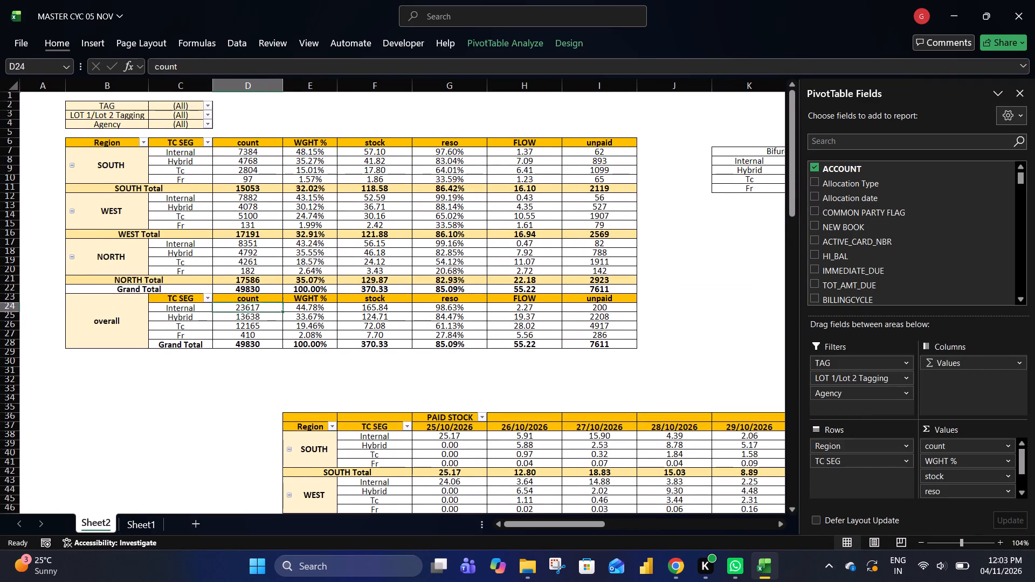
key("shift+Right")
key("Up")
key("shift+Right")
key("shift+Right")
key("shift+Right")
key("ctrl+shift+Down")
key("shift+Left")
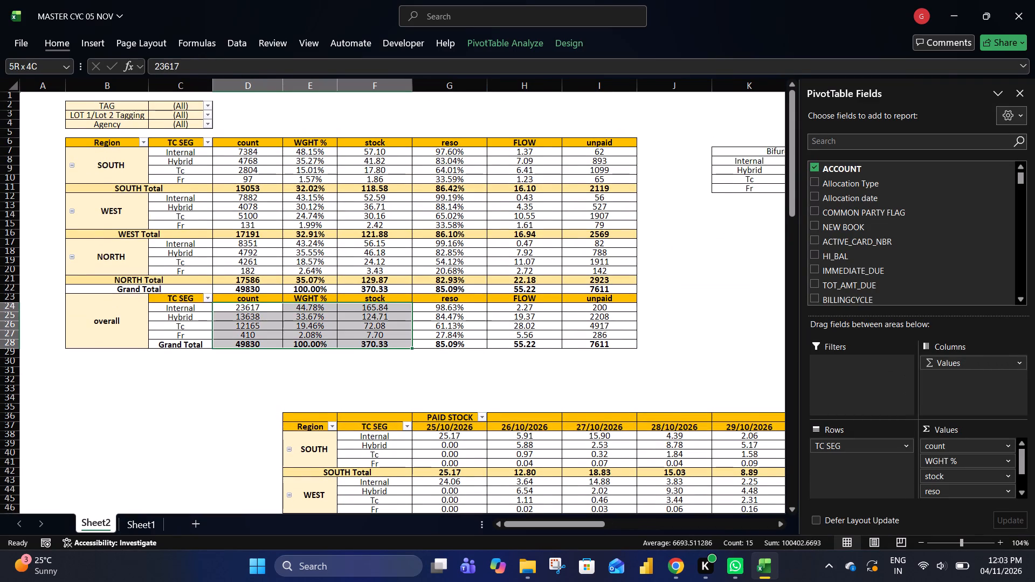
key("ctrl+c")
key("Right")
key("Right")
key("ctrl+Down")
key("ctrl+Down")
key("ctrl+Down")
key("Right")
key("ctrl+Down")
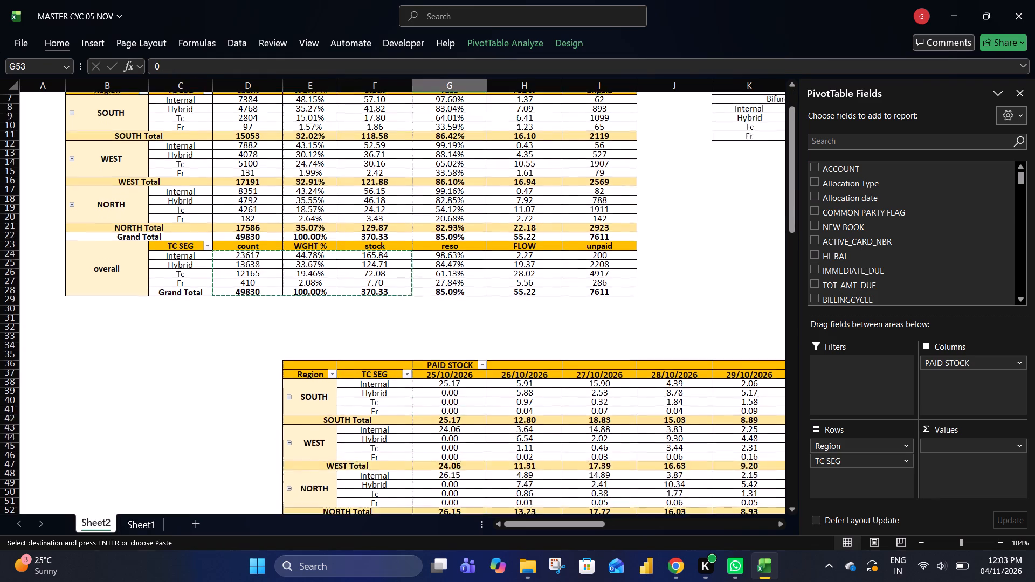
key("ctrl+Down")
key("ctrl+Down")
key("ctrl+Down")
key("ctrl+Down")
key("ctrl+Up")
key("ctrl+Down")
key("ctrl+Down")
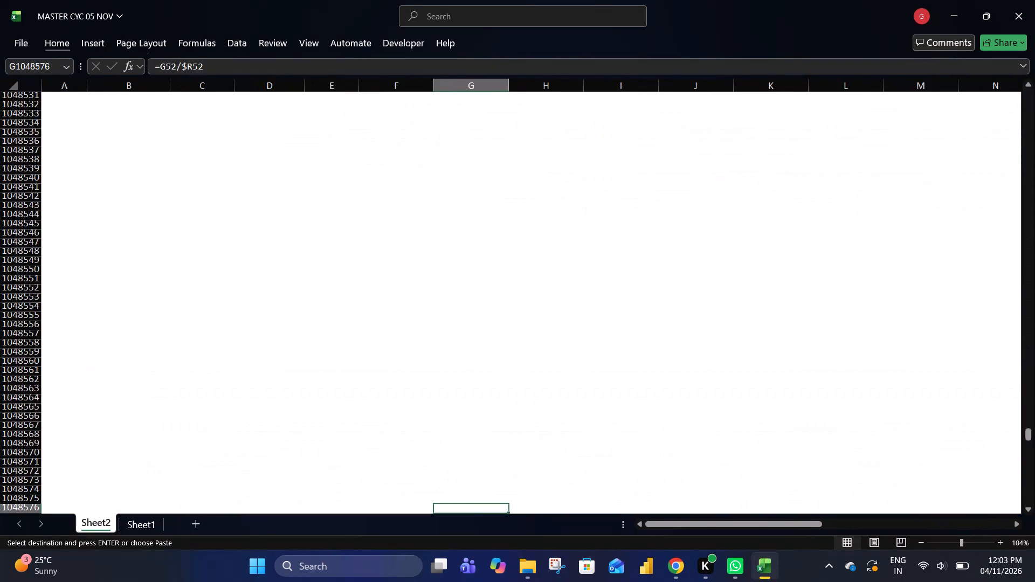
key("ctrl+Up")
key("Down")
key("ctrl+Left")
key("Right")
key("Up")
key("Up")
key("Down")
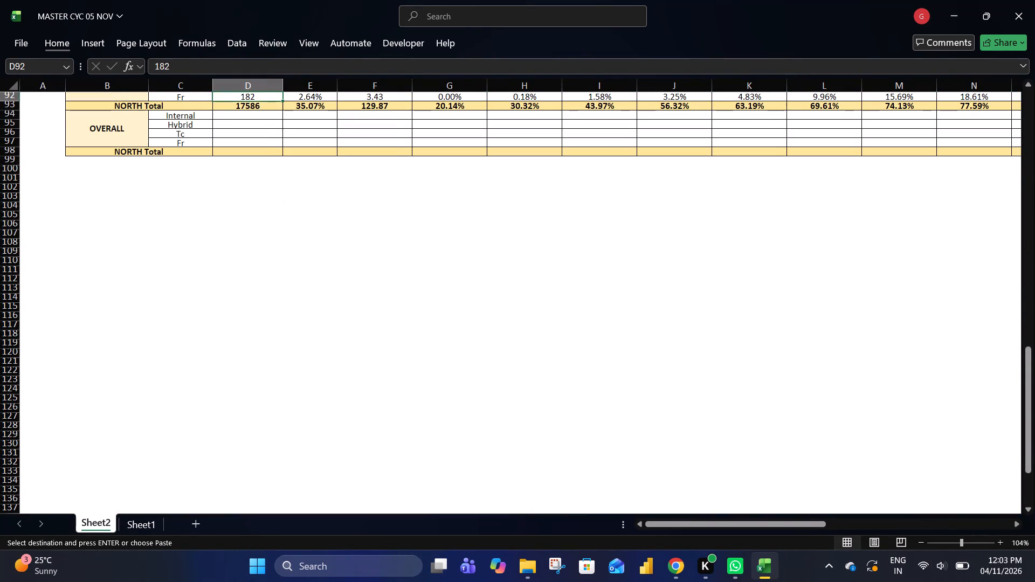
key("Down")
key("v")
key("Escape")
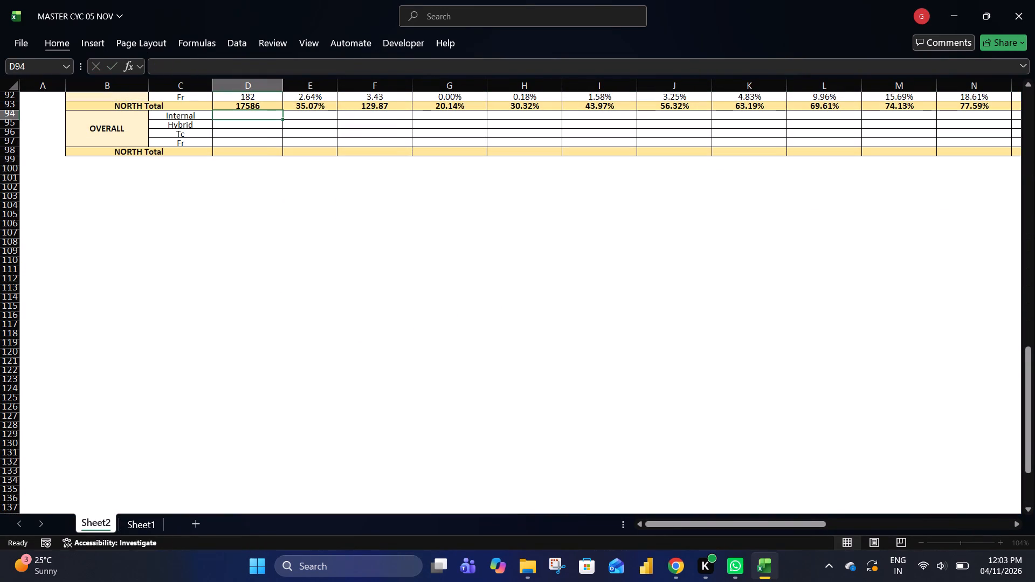
Copy the overall TC SEG pivot's count, WGHT % and stock figures with Grand Total and paste them as values into the OVERALL block from D94.
scroll(358, 268, "up", 7)
scroll(281, 219, "up", 1)
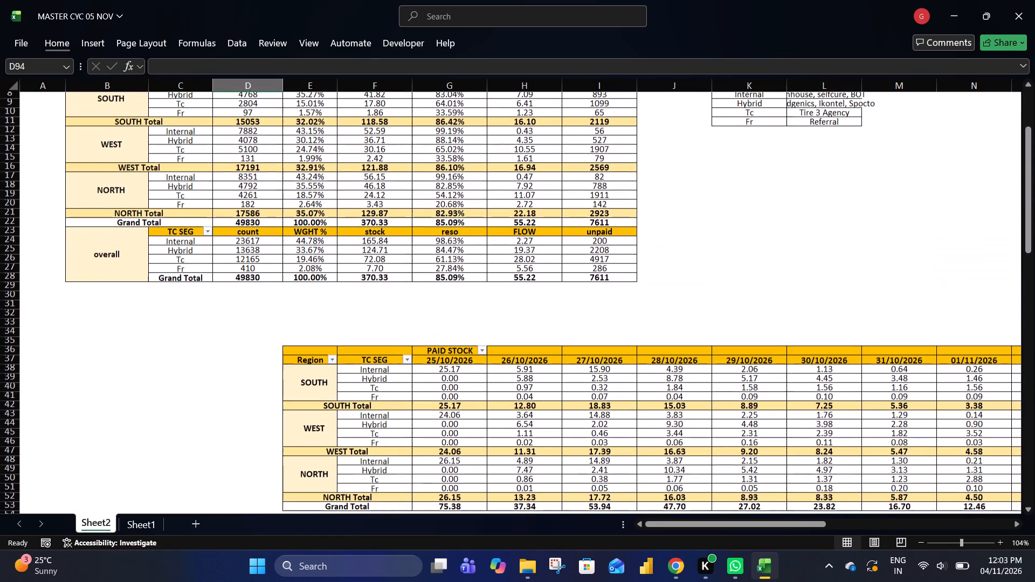
left_click(258, 235)
key("Down")
key("shift+Right")
key("shift+Right")
key("shift+Right")
key("shift+Down")
key("shift+Left")
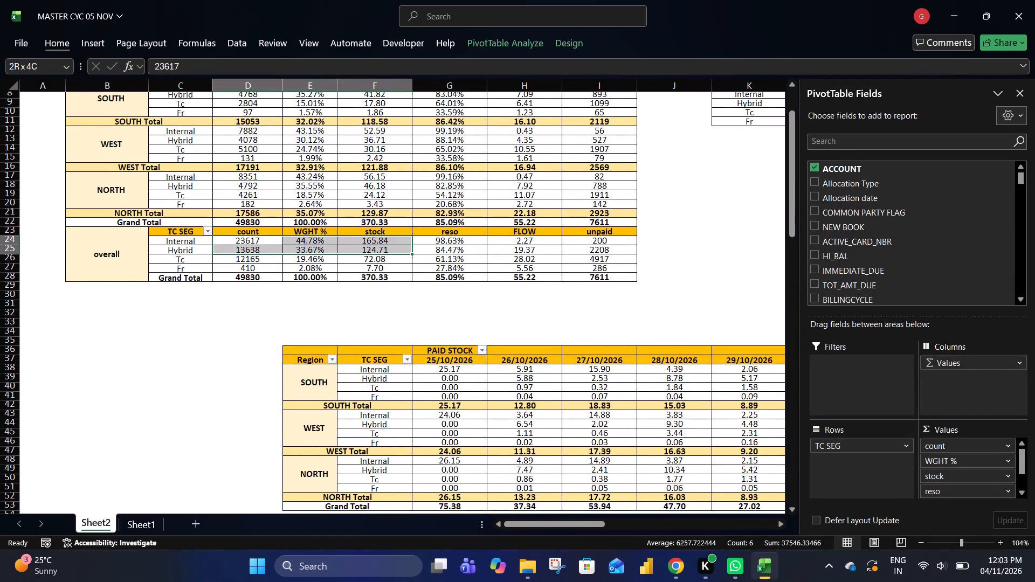
key("ctrl+shift+Down")
key("ctrl+c")
scroll(258, 235, "down", 5)
scroll(298, 332, "down", 2)
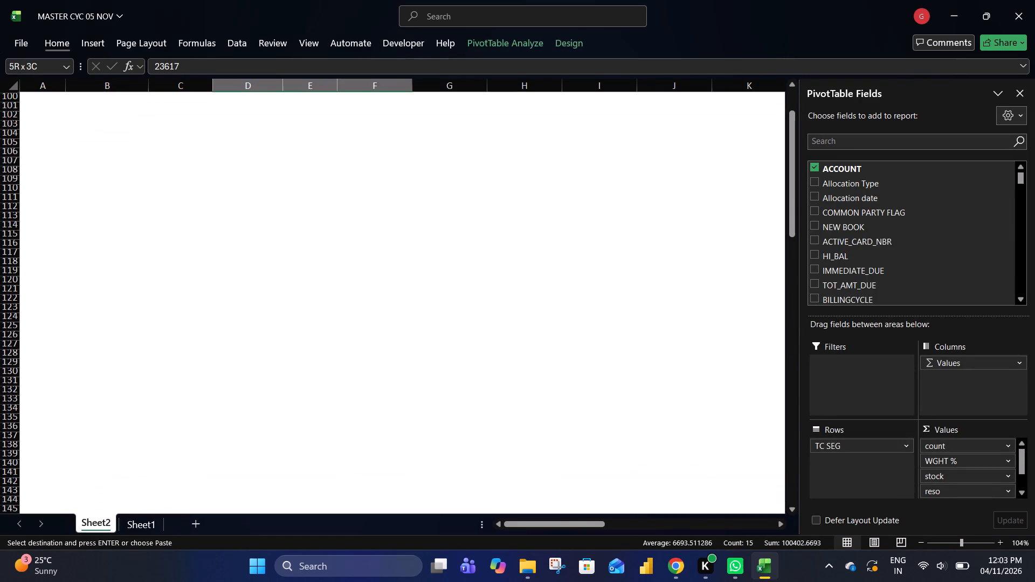
left_click(282, 245)
key("ctrl+Up")
key("ctrl+Up")
key("ctrl+Down")
key("Down")
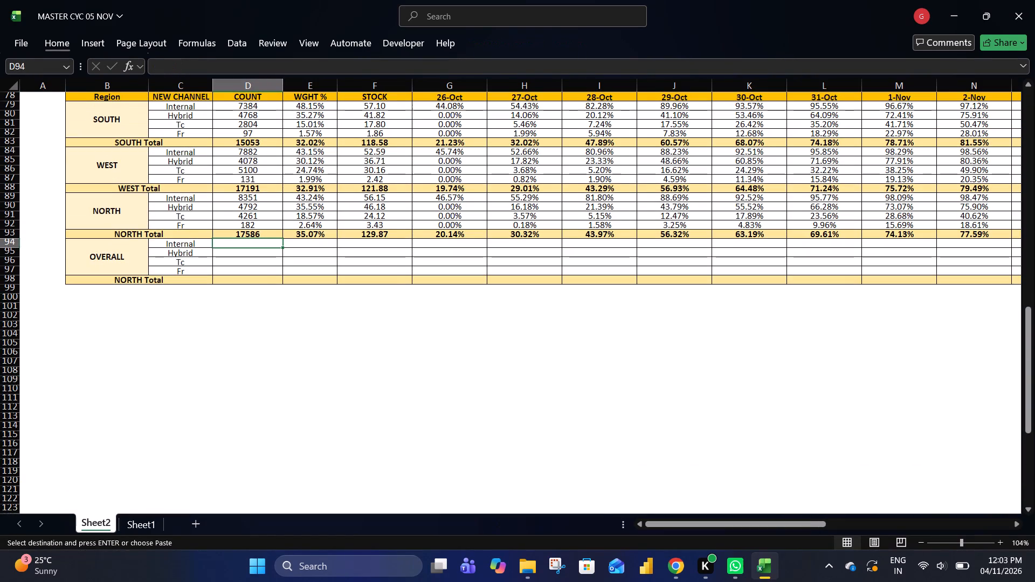
right_click(270, 244)
key("v")
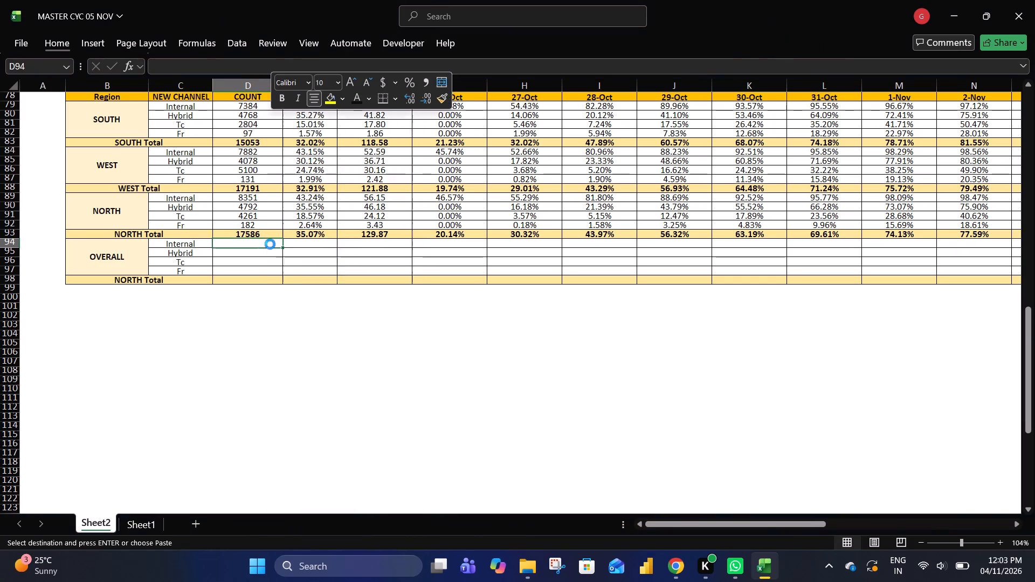
key("Right")
key("Left")
key("ctrl+Right")
key("ctrl+Down")
key("ctrl+Up")
key("Up")
key("Up")
key("ctrl+Down")
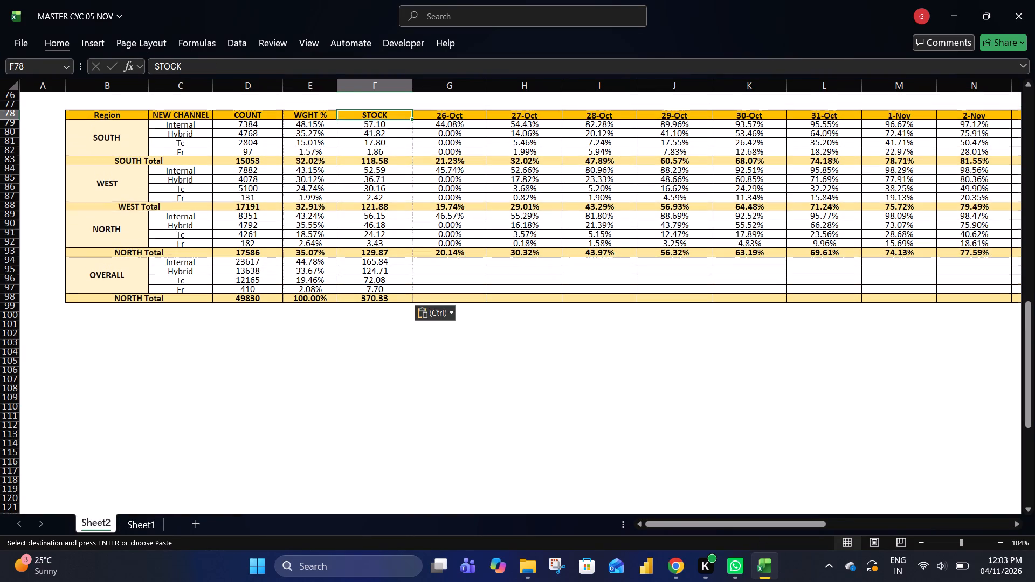
key("Escape")
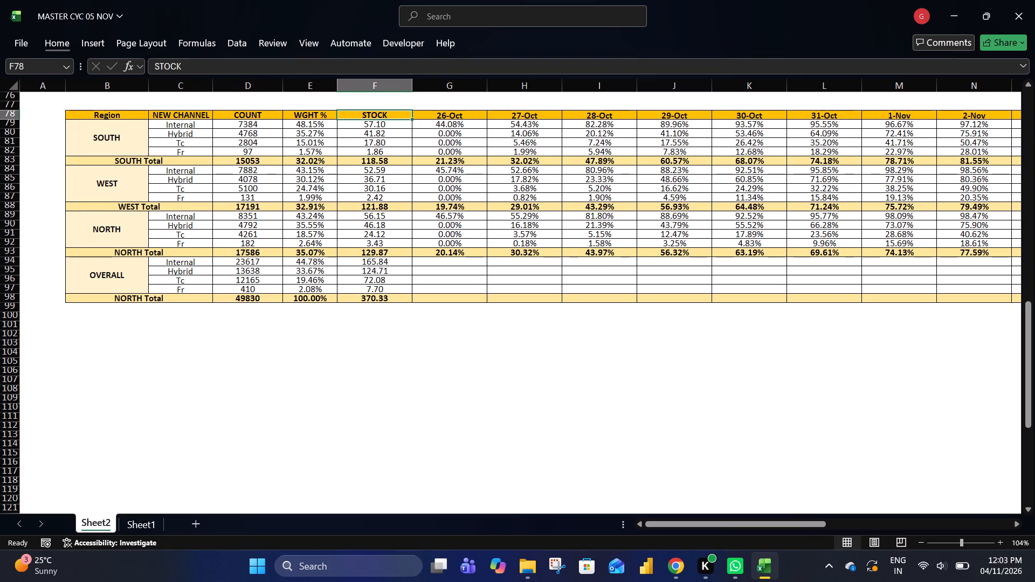
Examine the overall TC SEG PAID STOCK pivot by date alongside the combined report's OVERALL block.
key("ctrl+Up")
key("ctrl+Up")
key("ctrl+Up")
key("ctrl+Up")
key("ctrl+Down")
key("ctrl+Down")
key("ctrl+Down")
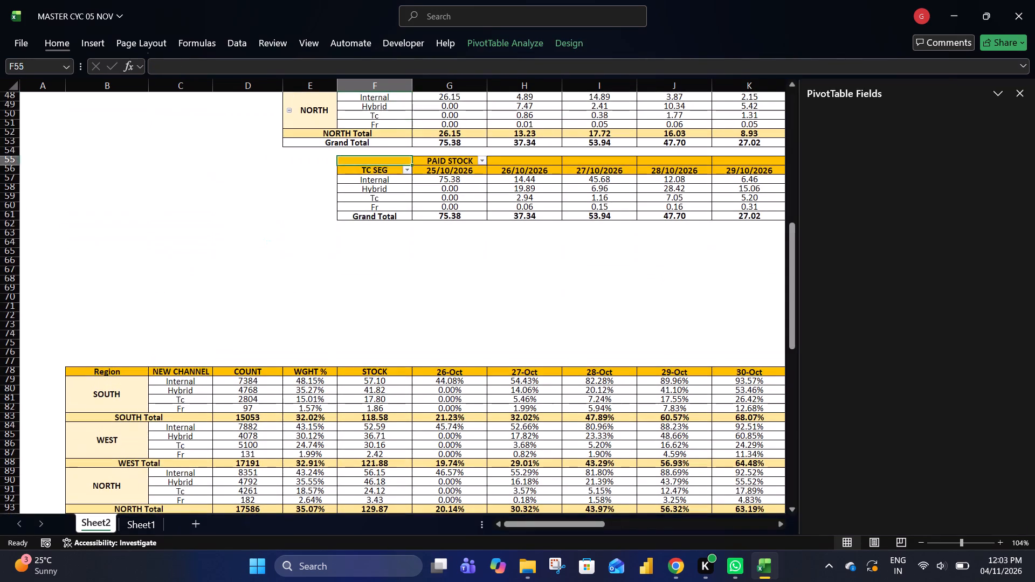
key("ctrl+Down")
key("ctrl+Down")
key("ctrl+Down")
key("Down")
key("ctrl+Up")
key("ctrl+Up")
key("ctrl+Up")
key("ctrl+Up")
key("ctrl+Down")
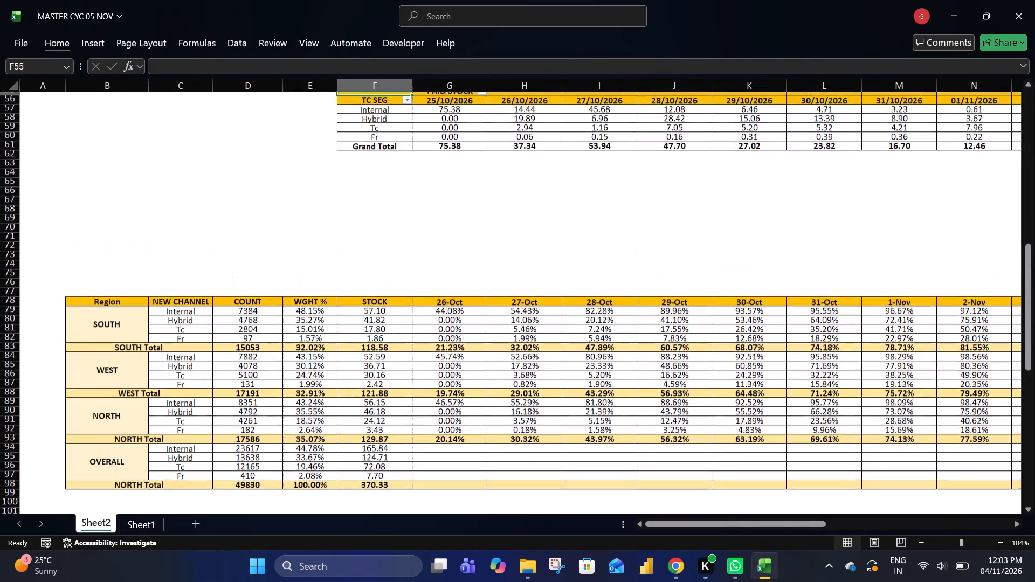
key("ctrl+Down")
key("ctrl+Down")
key("Down")
key("Down")
key("Down")
key("Down")
key("Down")
key("Down")
key("Down")
key("Down")
key("Down")
key("Down")
key("Down")
key("Down")
key("Down")
key("Down")
key("Down")
key("Down")
key("Down")
key("Down")
key("Down")
key("Down")
key("Down")
key("Down")
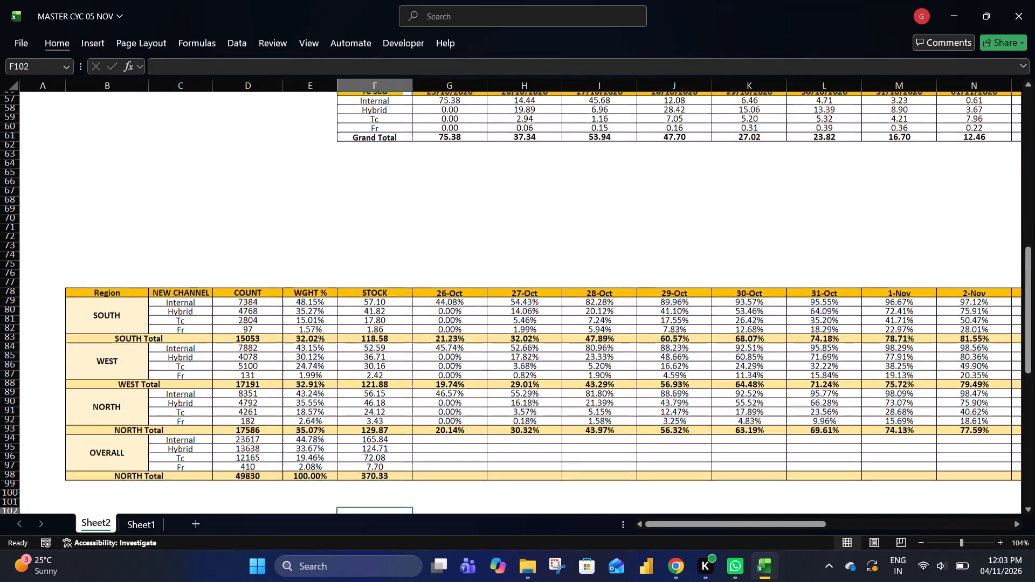
key("ctrl+Up")
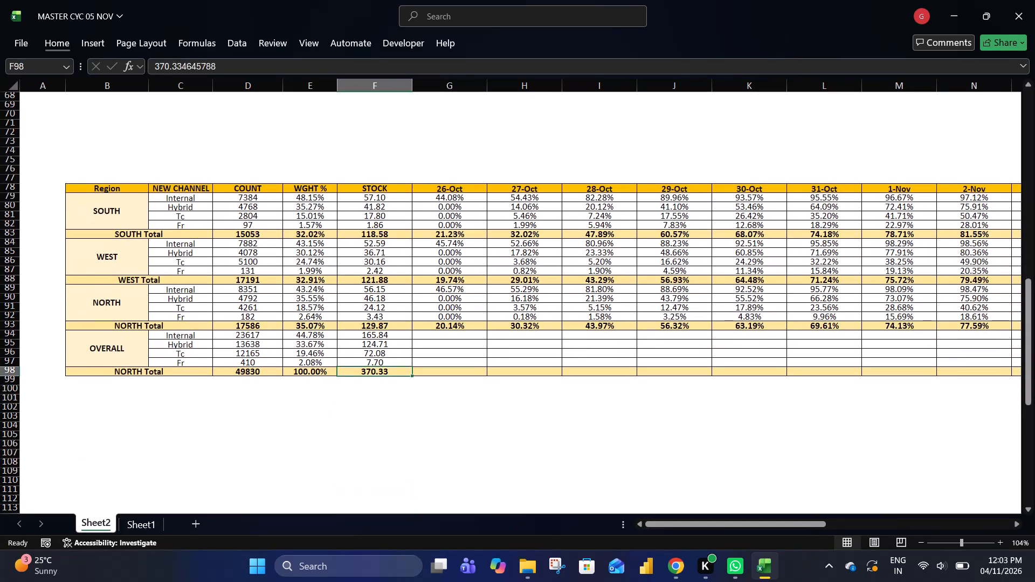
key("Right")
key("ctrl+Up")
key("Down")
key("Down")
key("Left")
key("Left")
key("Left")
key("Left")
key("Up")
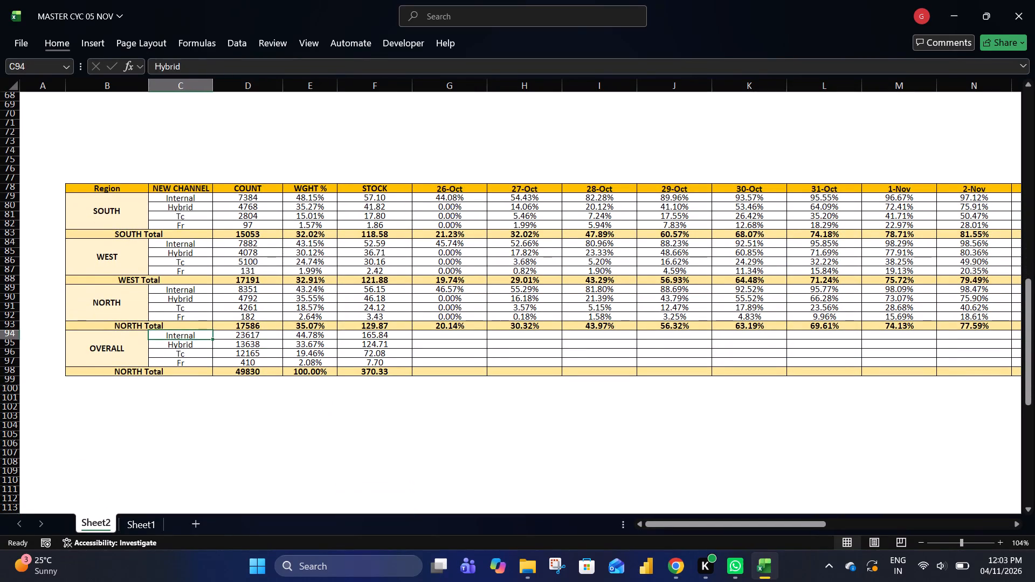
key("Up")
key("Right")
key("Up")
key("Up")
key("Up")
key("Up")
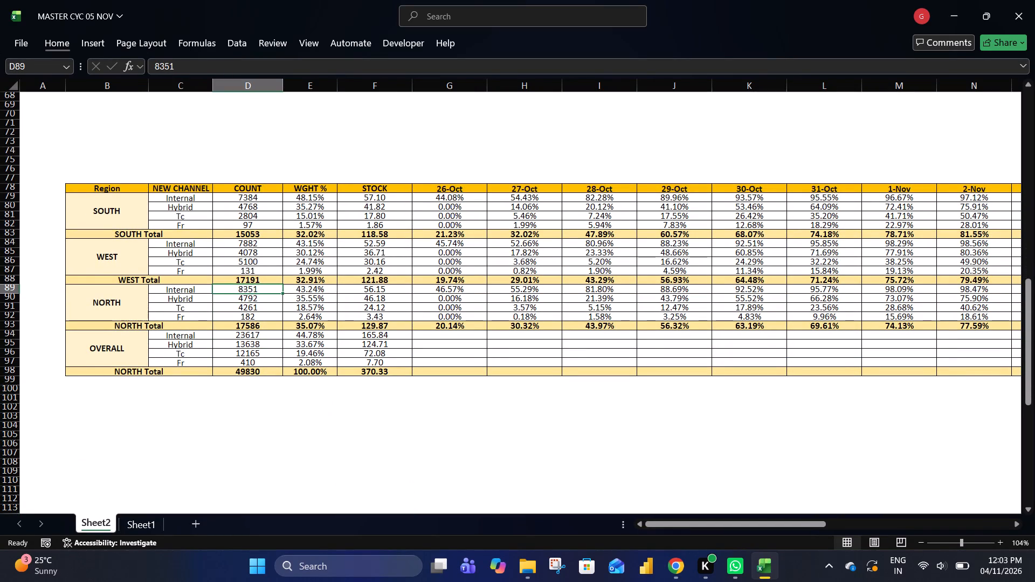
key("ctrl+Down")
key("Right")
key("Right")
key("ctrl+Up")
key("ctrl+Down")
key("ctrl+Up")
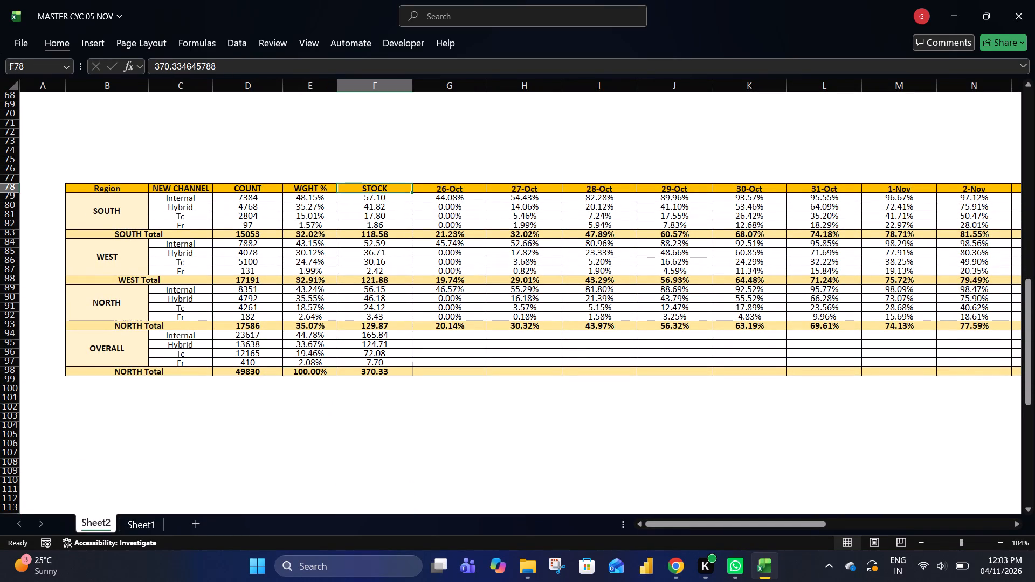
Save the MASTER CYC 05 NOV workbook, choosing to overwrite changes.
key("ctrl+s")
key("Escape")
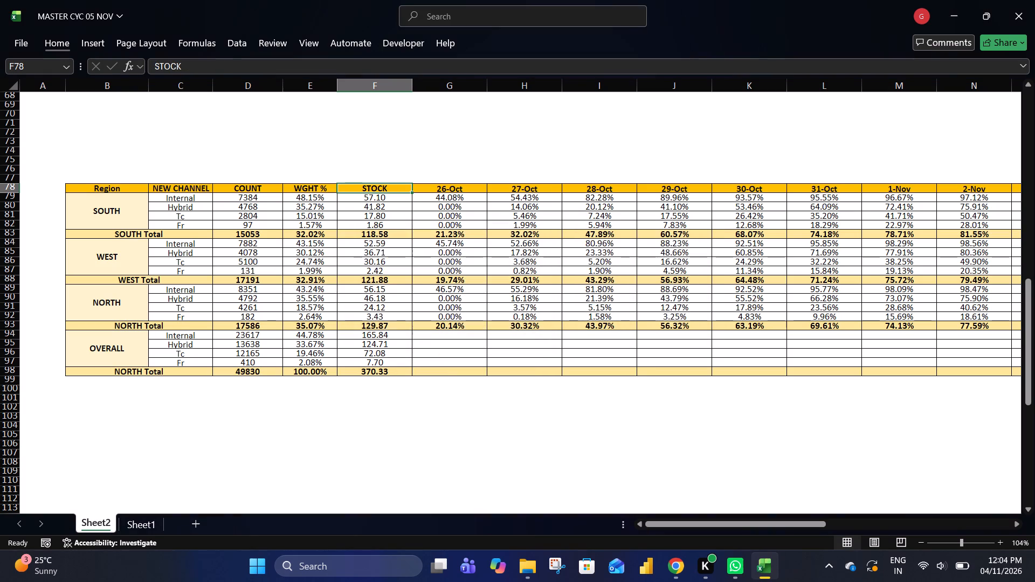
key("Down")
key("Up")
key("ctrl+s")
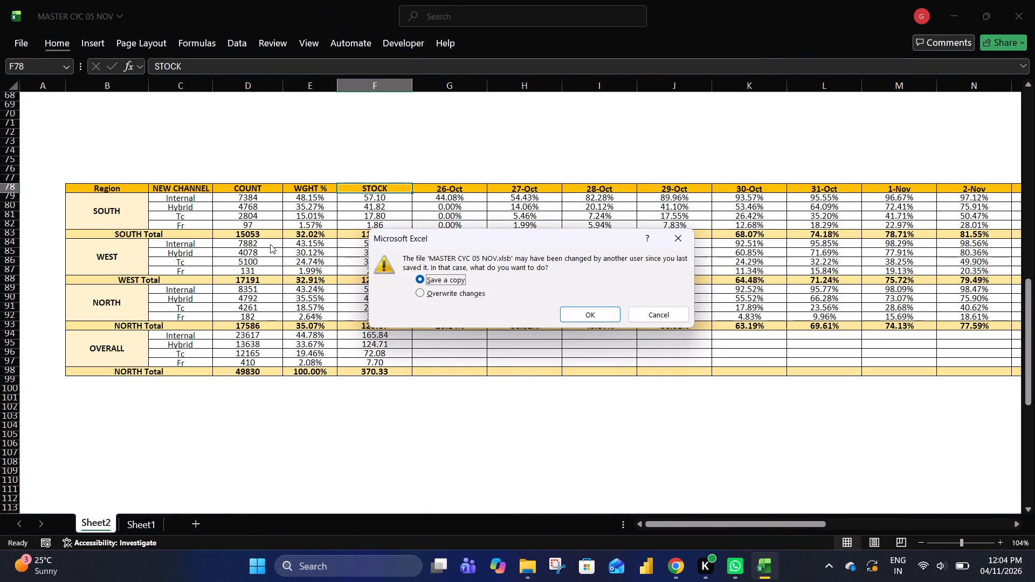
key("Down")
key("Return")
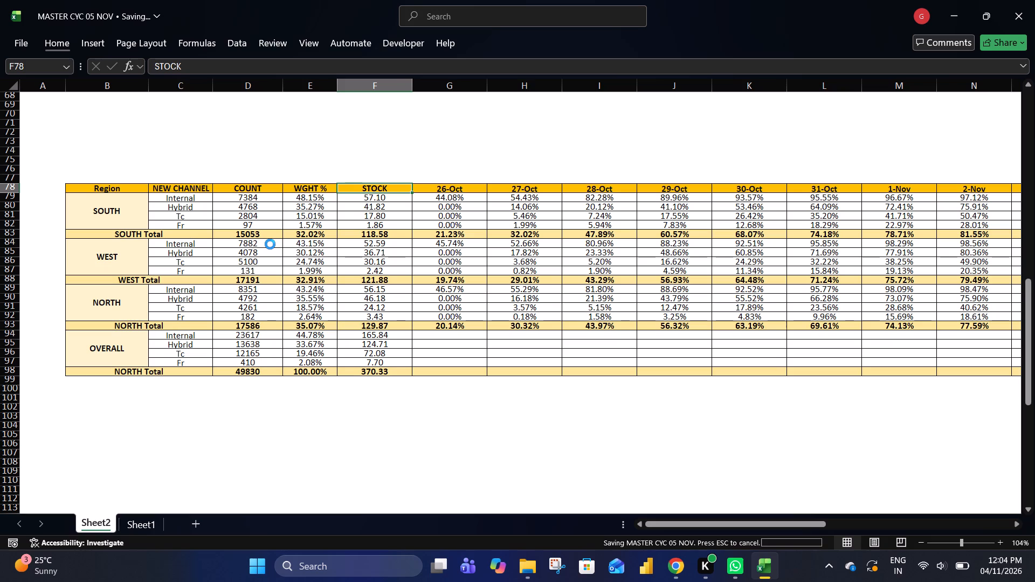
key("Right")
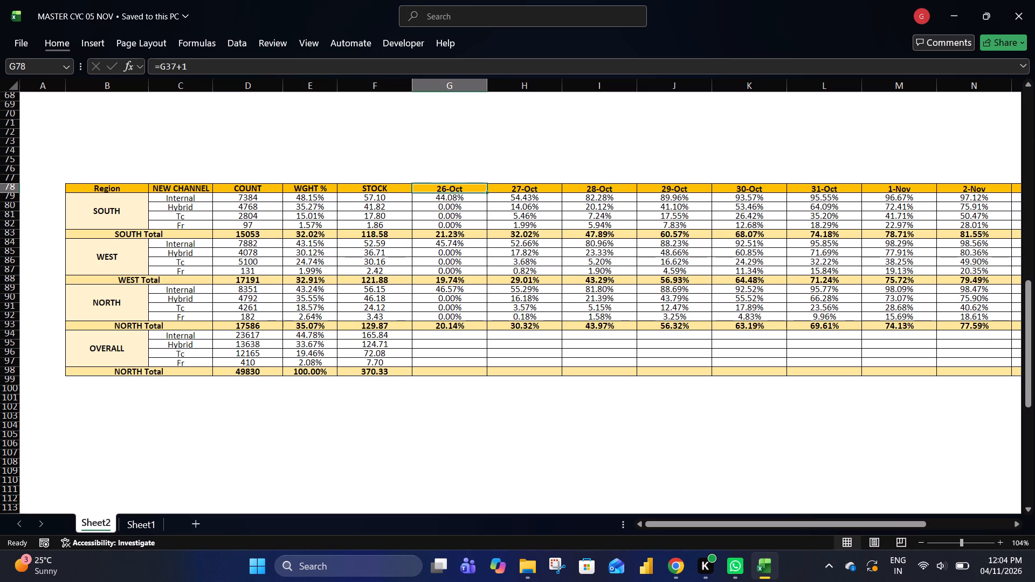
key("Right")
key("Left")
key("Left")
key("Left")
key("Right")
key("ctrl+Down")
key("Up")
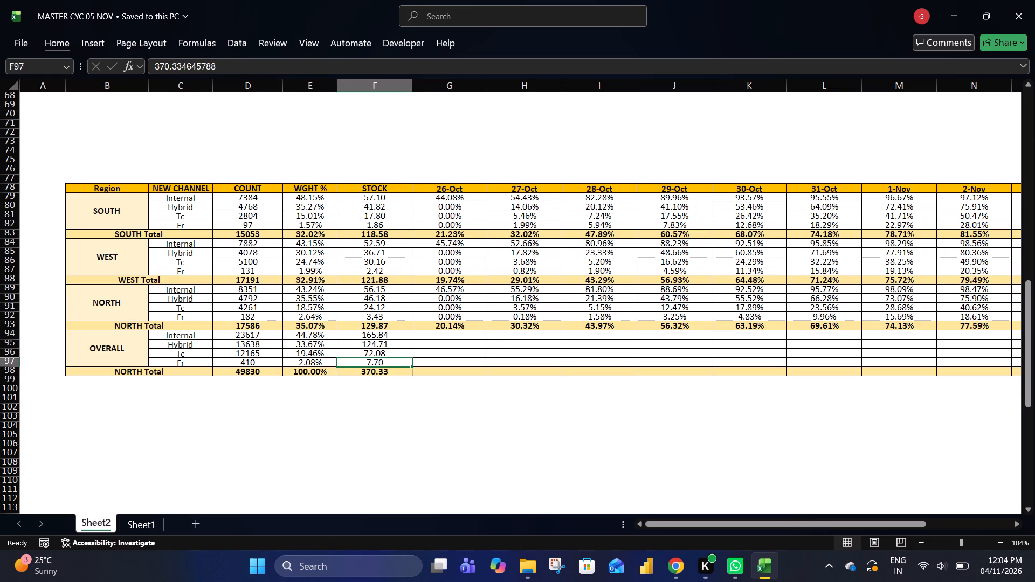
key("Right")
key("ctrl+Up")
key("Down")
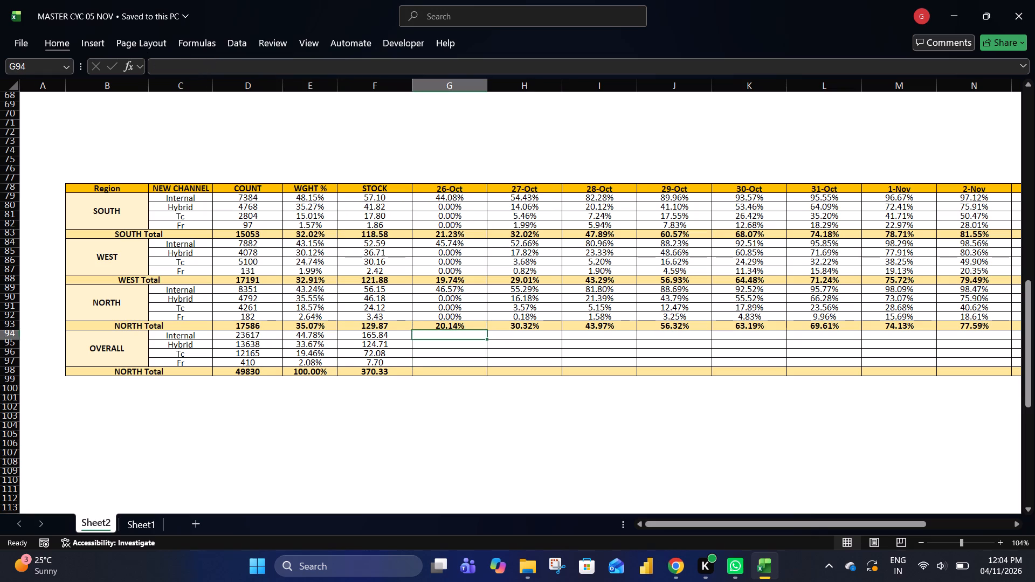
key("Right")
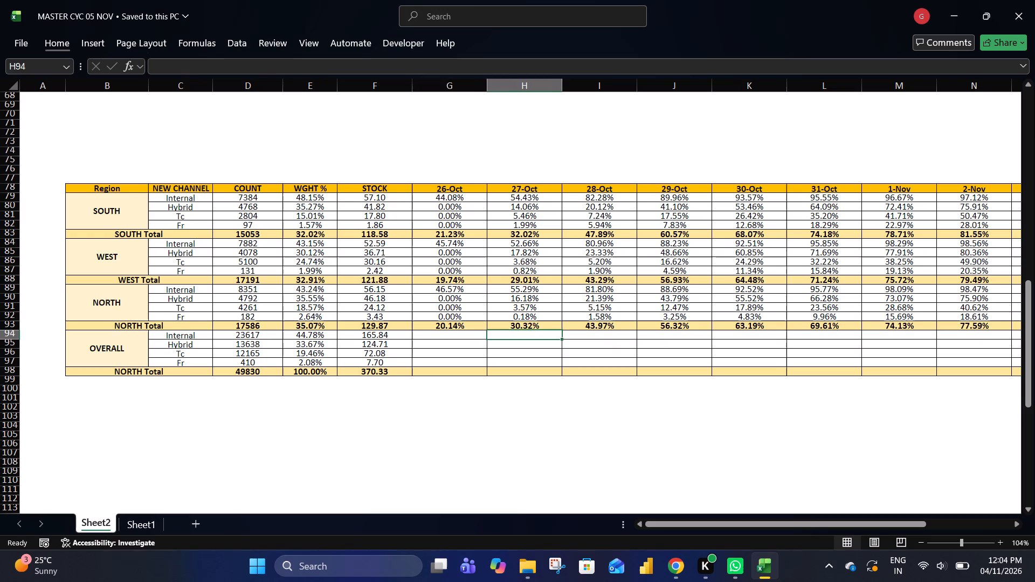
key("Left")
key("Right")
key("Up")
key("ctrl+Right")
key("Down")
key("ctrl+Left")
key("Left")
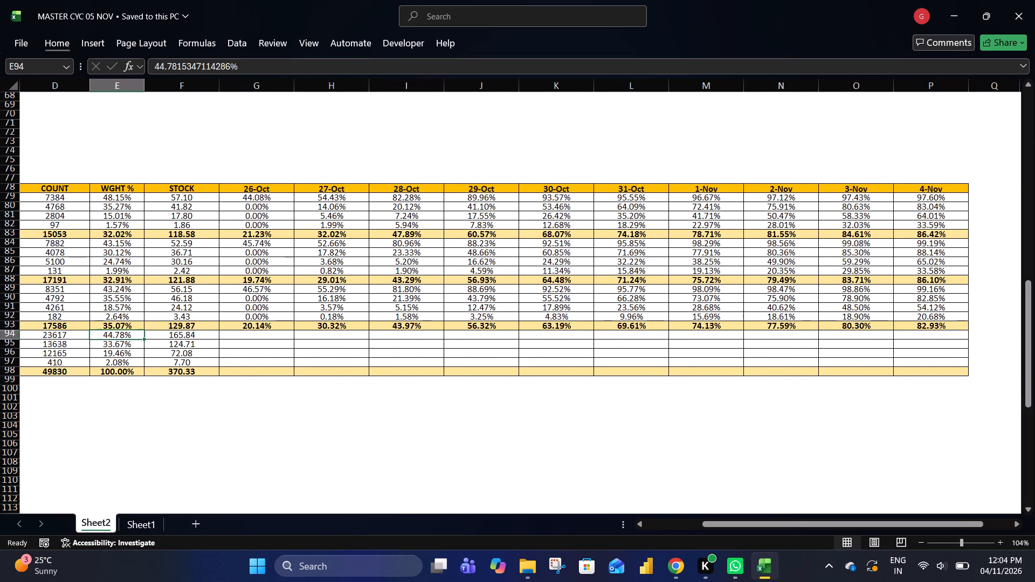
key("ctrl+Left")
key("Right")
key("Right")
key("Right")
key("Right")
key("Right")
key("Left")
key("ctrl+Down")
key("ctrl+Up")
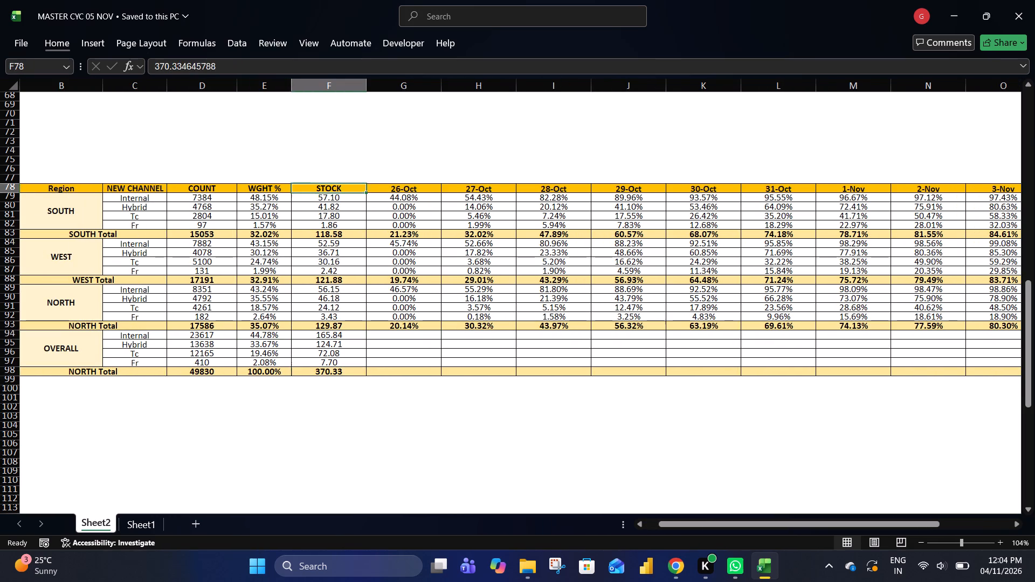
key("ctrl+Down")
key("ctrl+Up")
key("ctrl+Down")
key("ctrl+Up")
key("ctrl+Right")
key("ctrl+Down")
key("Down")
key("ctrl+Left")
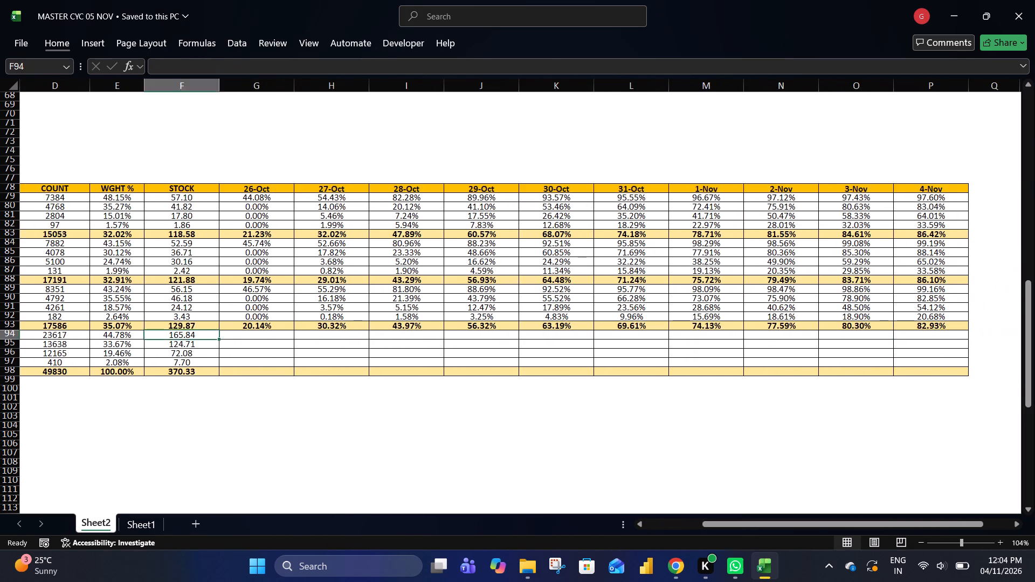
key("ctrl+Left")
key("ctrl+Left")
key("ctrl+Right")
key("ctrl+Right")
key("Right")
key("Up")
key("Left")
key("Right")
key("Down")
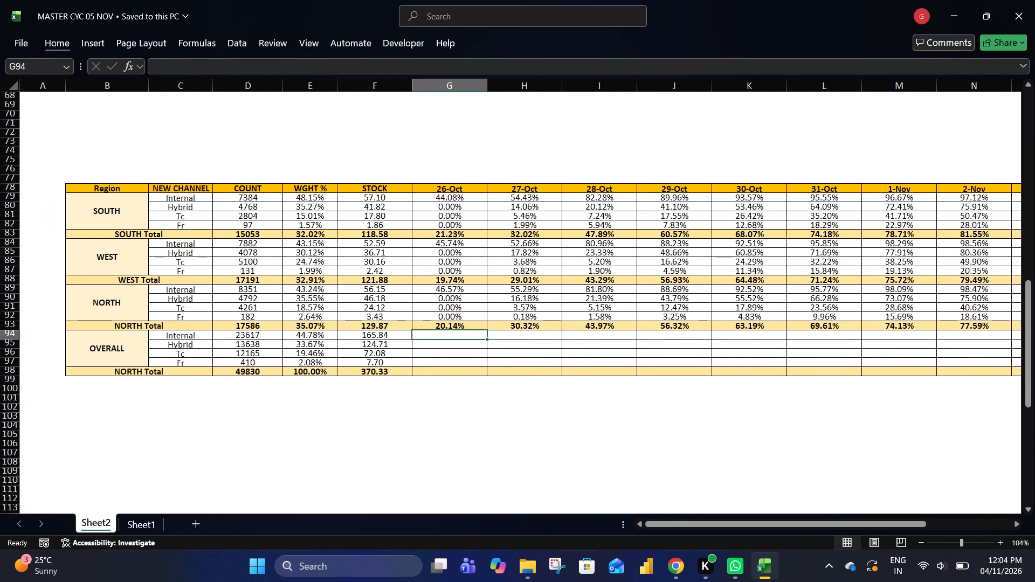
Inspect the formula behind the NORTH Total percentage for 26-Oct and the PAID STOCK pivot cells it references.
key("Up")
key("F2")
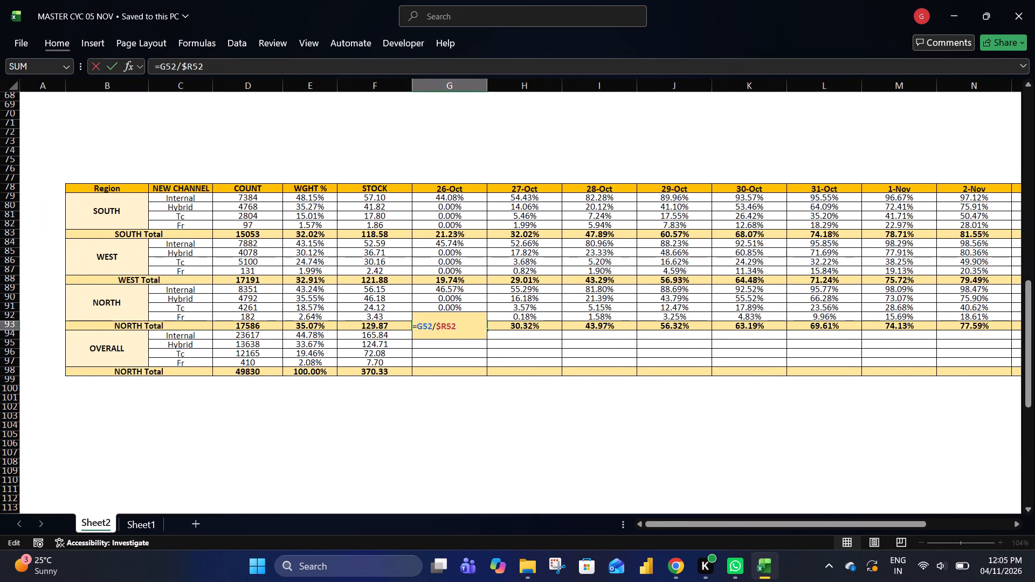
scroll(420, 232, "up", 4)
scroll(420, 232, "left", 4)
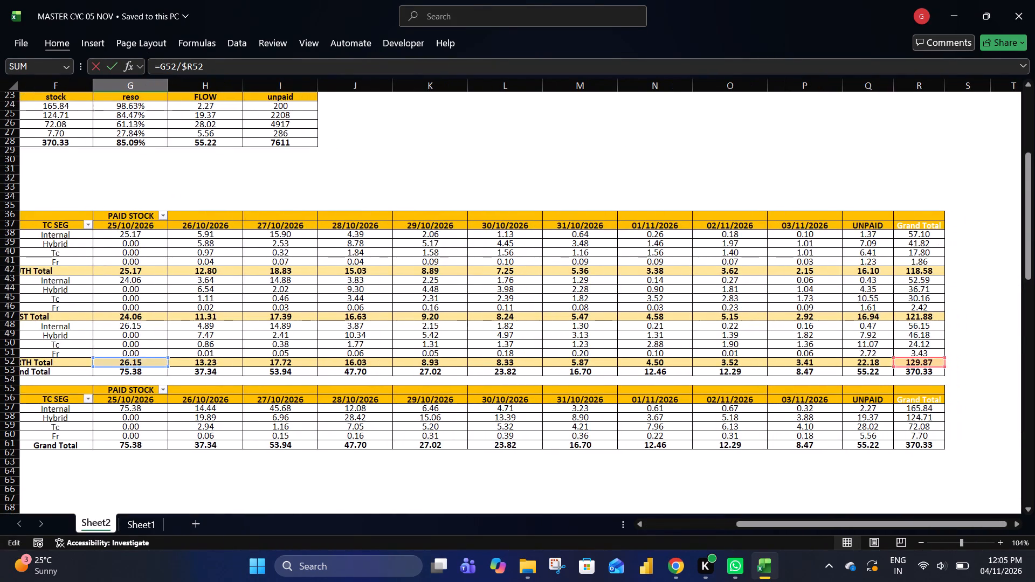
key("Escape")
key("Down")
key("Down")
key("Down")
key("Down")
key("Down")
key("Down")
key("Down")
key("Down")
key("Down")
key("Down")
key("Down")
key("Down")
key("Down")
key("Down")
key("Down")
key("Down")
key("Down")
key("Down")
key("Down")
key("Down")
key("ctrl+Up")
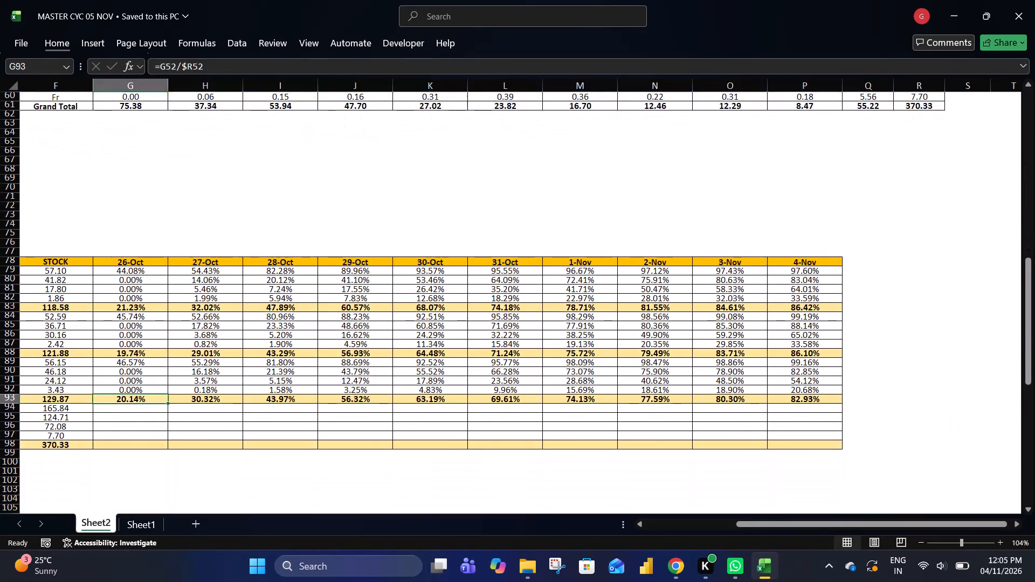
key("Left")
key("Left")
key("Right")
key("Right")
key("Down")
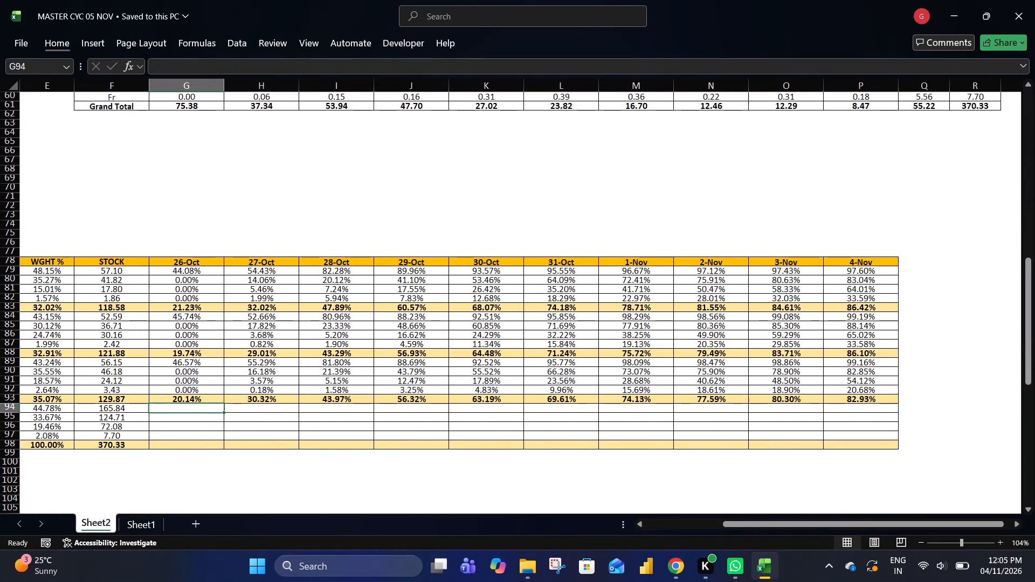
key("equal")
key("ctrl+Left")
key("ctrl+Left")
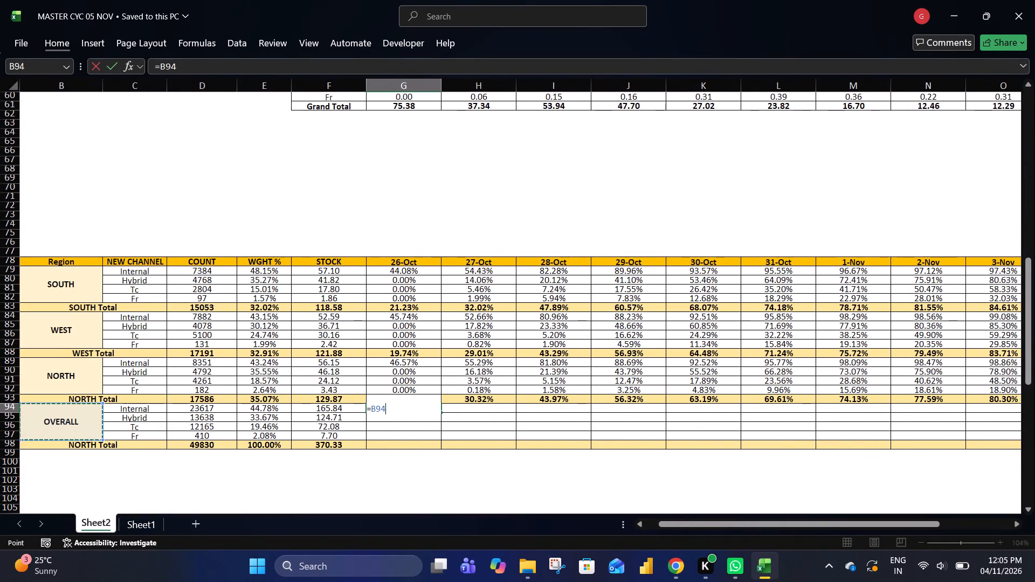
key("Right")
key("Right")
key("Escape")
Enter =G57/R57 in G94, dividing the overall pivot's first-date Internal paid stock by its Grand Total.
key("equal")
key("ctrl+Up")
key("ctrl+Up")
key("ctrl+Up")
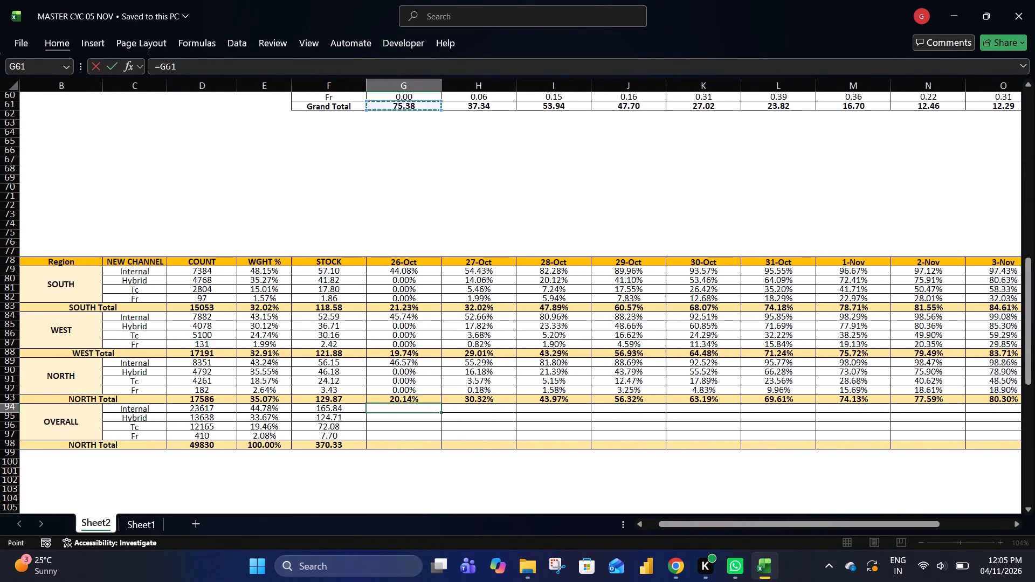
key("ctrl+Up")
key("ctrl+Down")
key("ctrl+Up")
key("ctrl+Up")
key("ctrl+Down")
key("Down")
key("Down")
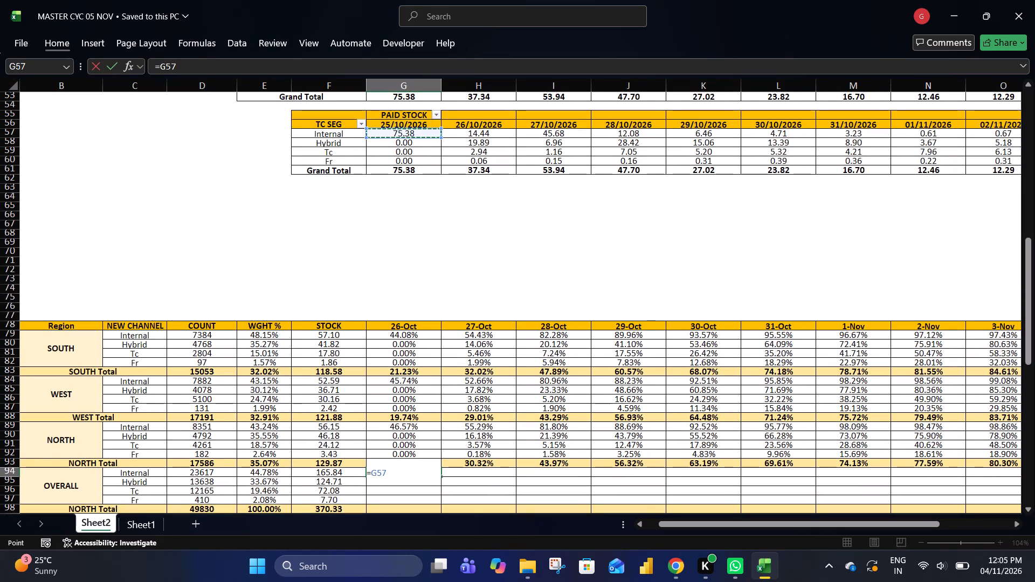
key("slash")
key("ctrl+Up")
key("ctrl+Up")
key("ctrl+Up")
key("ctrl+Up")
key("Down")
key("Down")
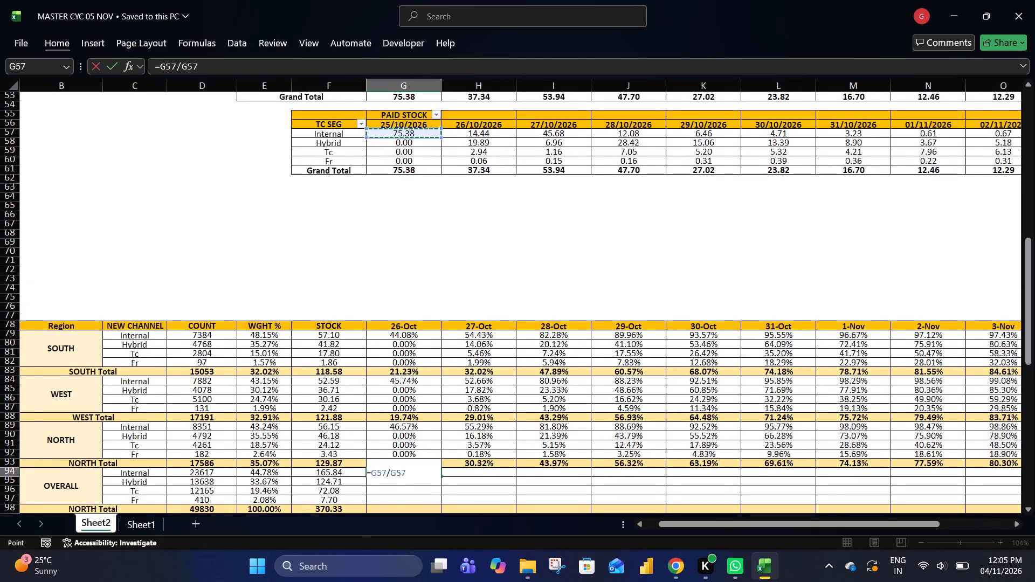
key("ctrl+Right")
key("Return")
Lock the divisor's column in the OVERALL Internal 26-Oct formula so G94 reads =G57/$R57.
key("Down")
key("Up")
key("Up")
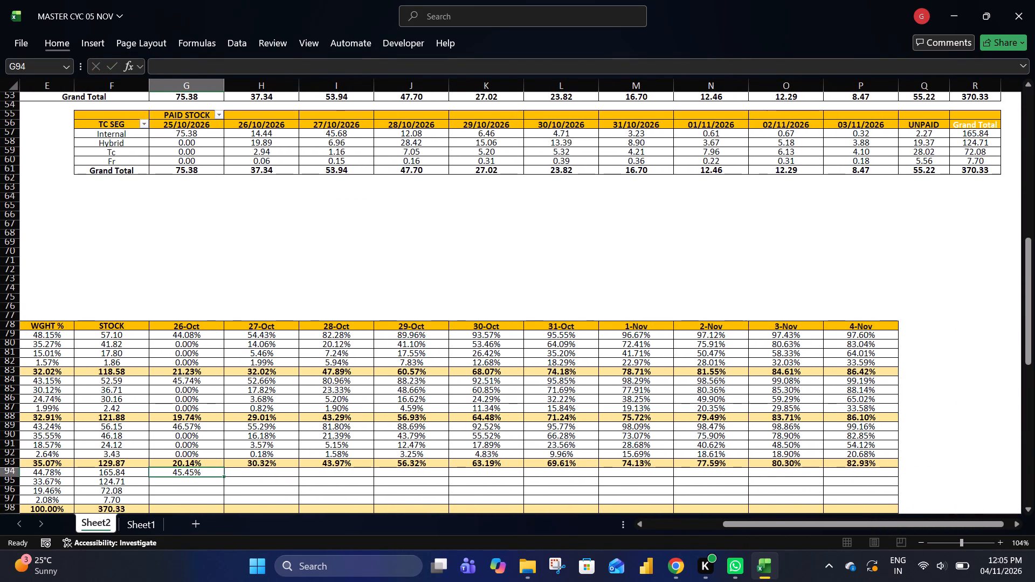
key("Right")
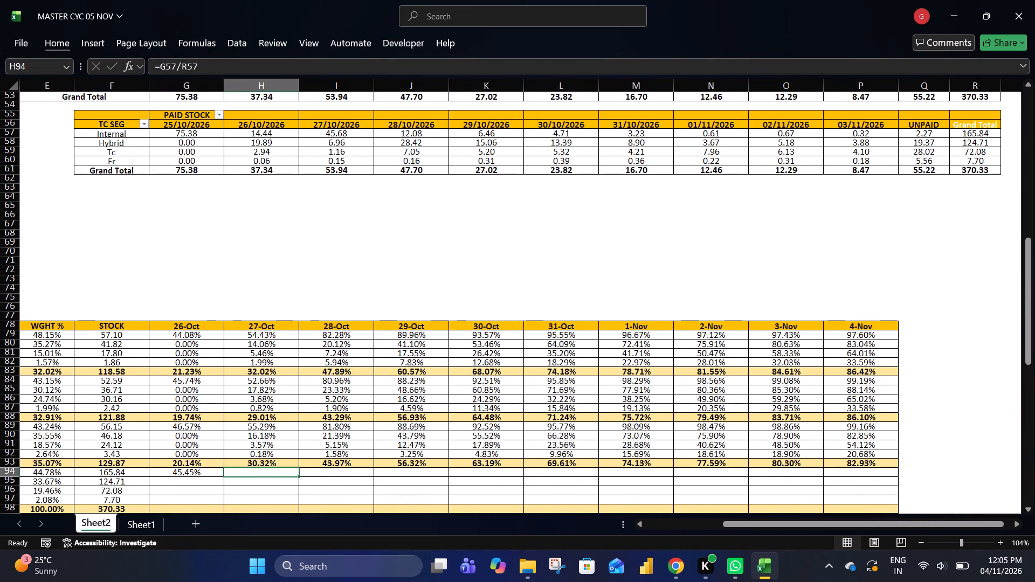
key("Left")
key("Down")
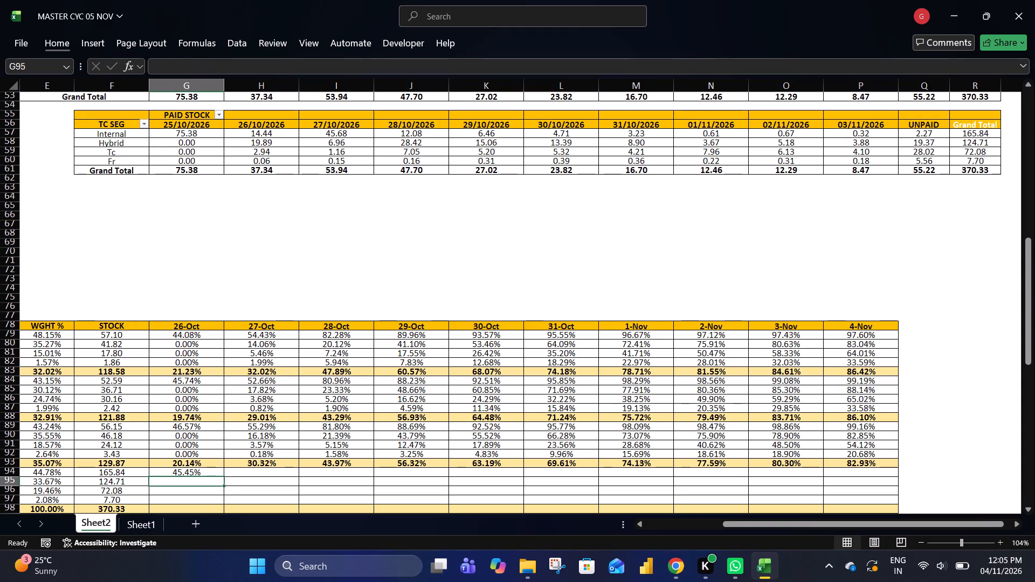
key("Left")
key("Right")
key("Up")
key("ctrl+c")
key("Right")
key("Left")
key("Escape")
key("F2")
key("Left")
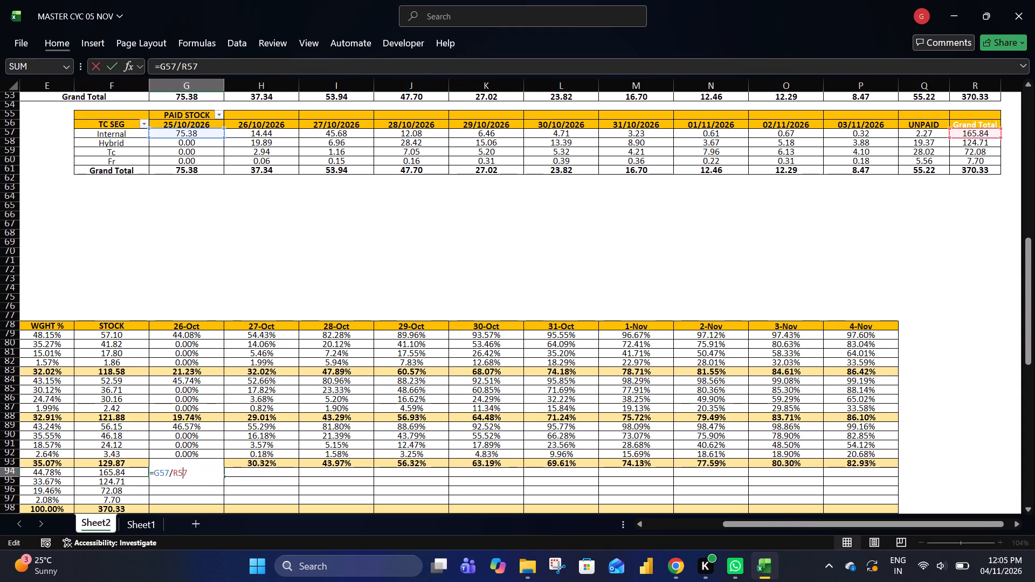
key("Left")
key("Left")
key("shift+dollar")
key("Return")
Copy the G94 formula and paste only the formula over G94:G98 to fill the OVERALL 26-Oct column including its total row.
key("Right")
key("Left")
key("Up")
key("ctrl+c")
key("shift+Down")
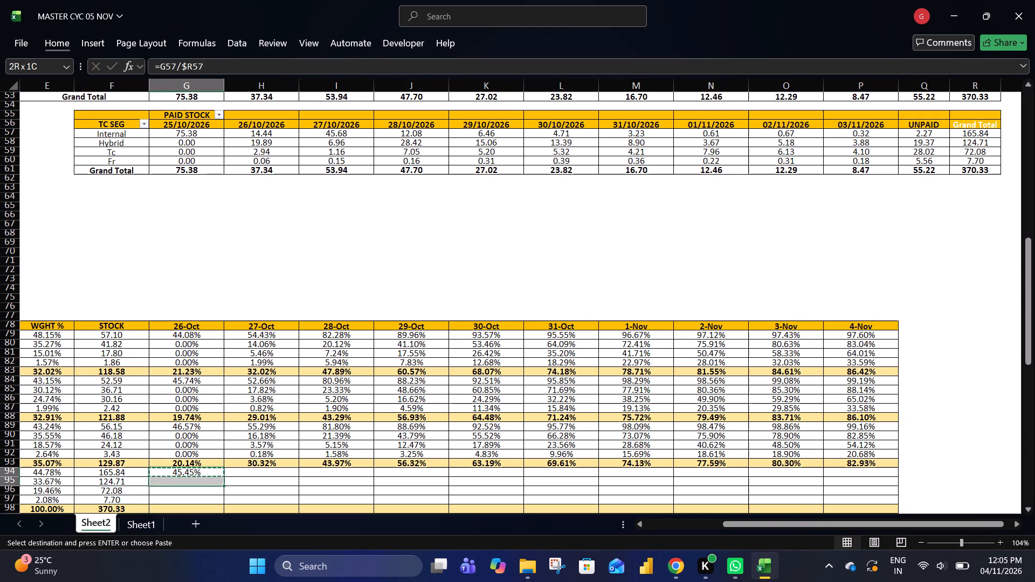
key("shift+Down")
key("shift+Down")
key("shift+Down")
key("shift+Up")
key("shift+Down")
key("shift+Down")
key("shift+Up")
type("ES")
key("Down")
key("Return")
Fill the first-date OVERALL Internal formula into H94 and add the previous date's percentage, making it =H57/$R57+G94.
key("Right")
key("Up")
key("Down")
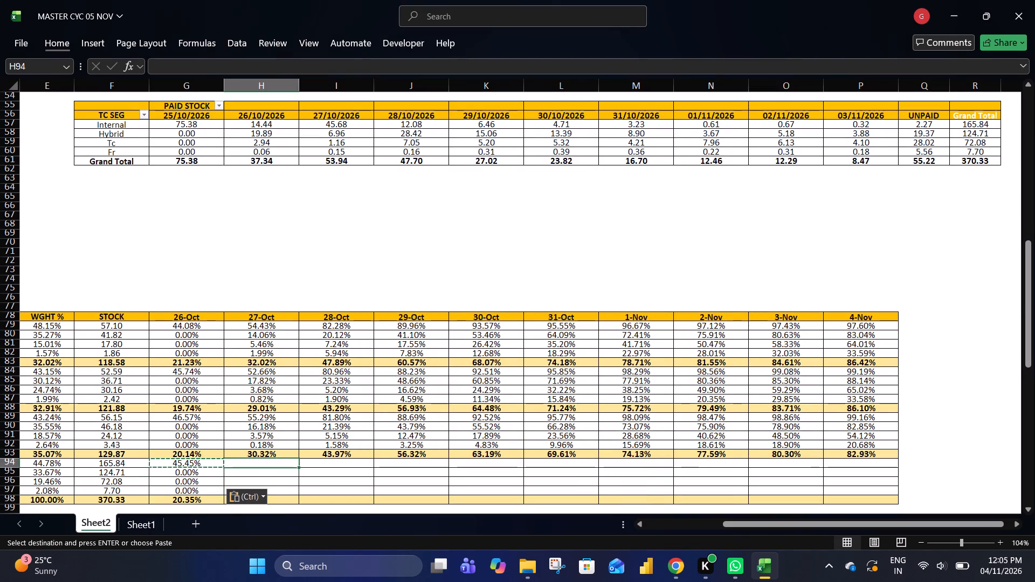
key("ctrl+r")
key("Right")
key("Left")
key("F2")
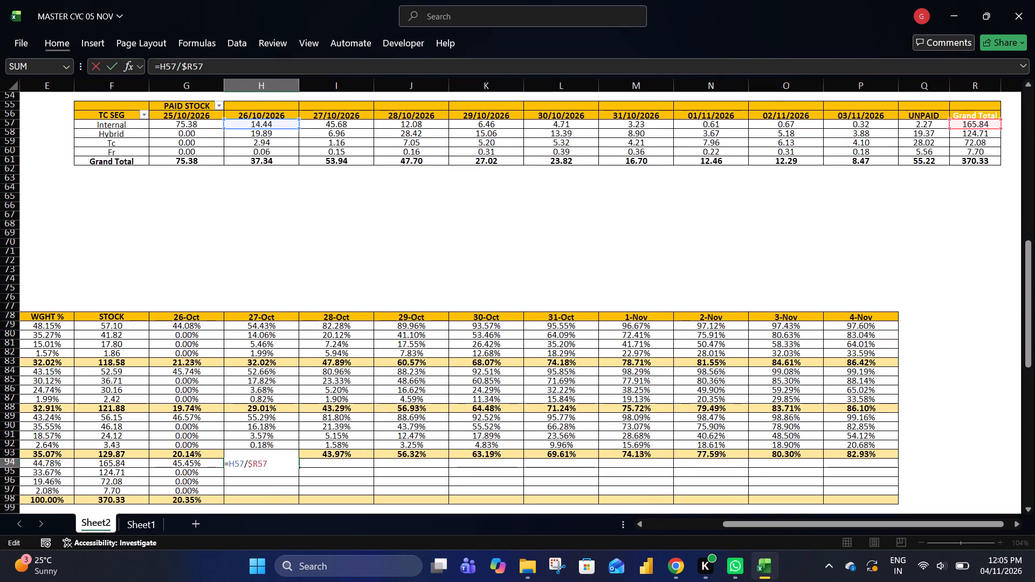
key("shift+plus")
key("Left")
key("Right")
key("F2")
key("Left")
key("Return")
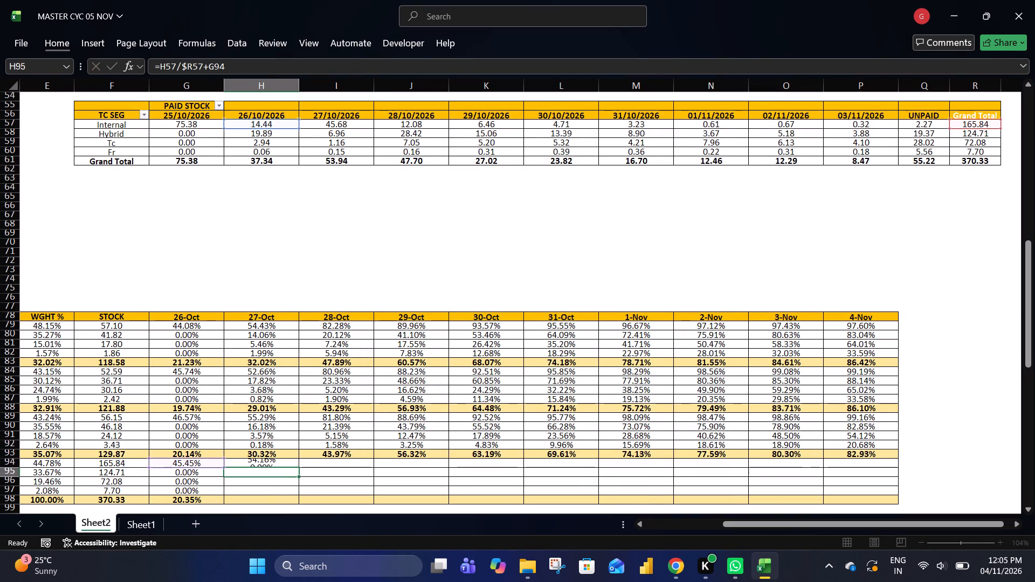
Copy the H94 formula and paste only the formula over H94:P98 to fill the OVERALL block from 27-Oct to 4-Nov.
key("Left")
key("Right")
key("Up")
key("ctrl+c")
key("shift+Down")
key("shift+Down")
key("shift+Down")
key("shift+Right")
key("shift+Right")
key("shift+Right")
key("shift+Right")
key("shift+Right")
key("shift+Right")
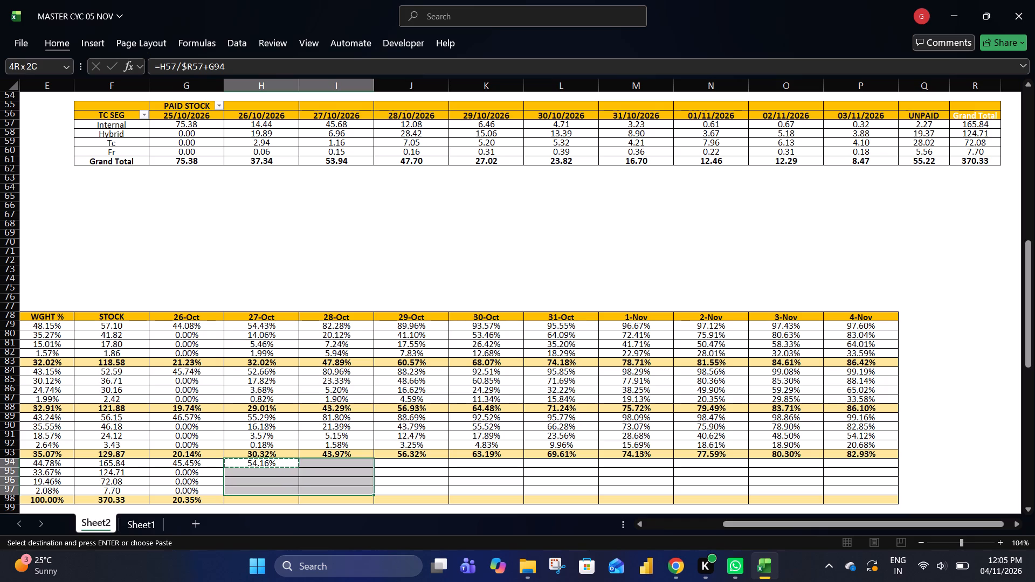
key("shift+Right")
key("shift+Right")
key("shift+Down")
type("ES")
key("Down")
key("Return")
key("ctrl+Right")
key("ctrl+Down")
key("Escape")
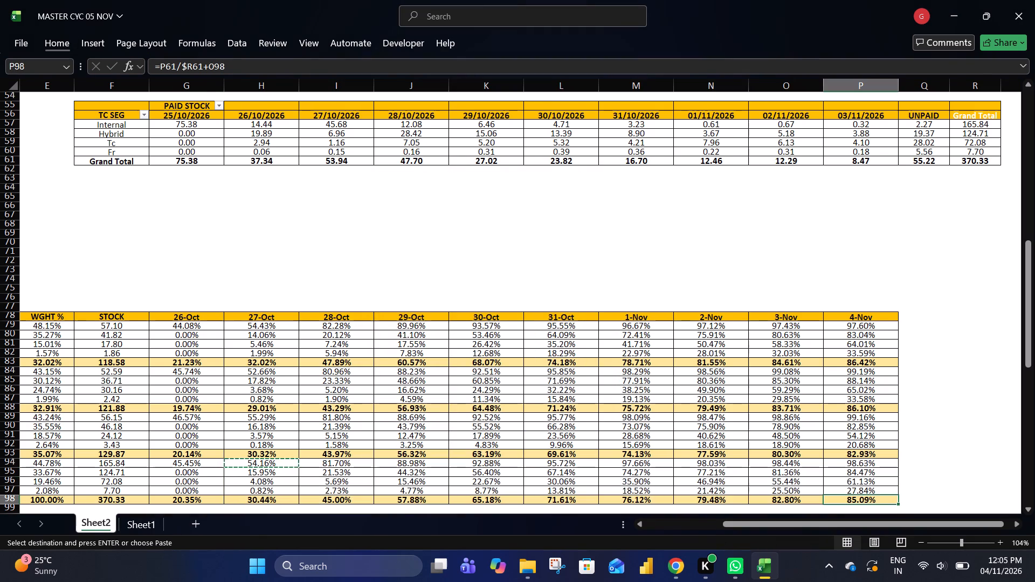
Review the combined Region and channel report from its header row to the OVERALL total row, across all date columns.
key("Down")
key("Down")
key("Down")
key("Down")
key("Down")
key("ctrl+Up")
key("ctrl+Up")
key("ctrl+Left")
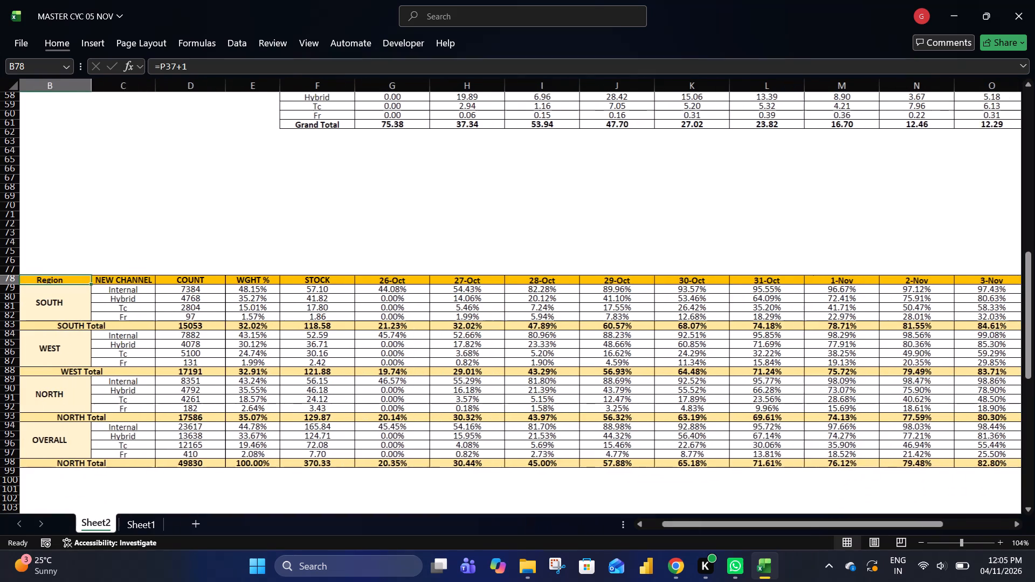
key("Right")
key("Right")
key("Left")
key("Left")
key("Left")
key("Right")
key("Right")
key("Right")
key("Right")
key("Right")
key("Right")
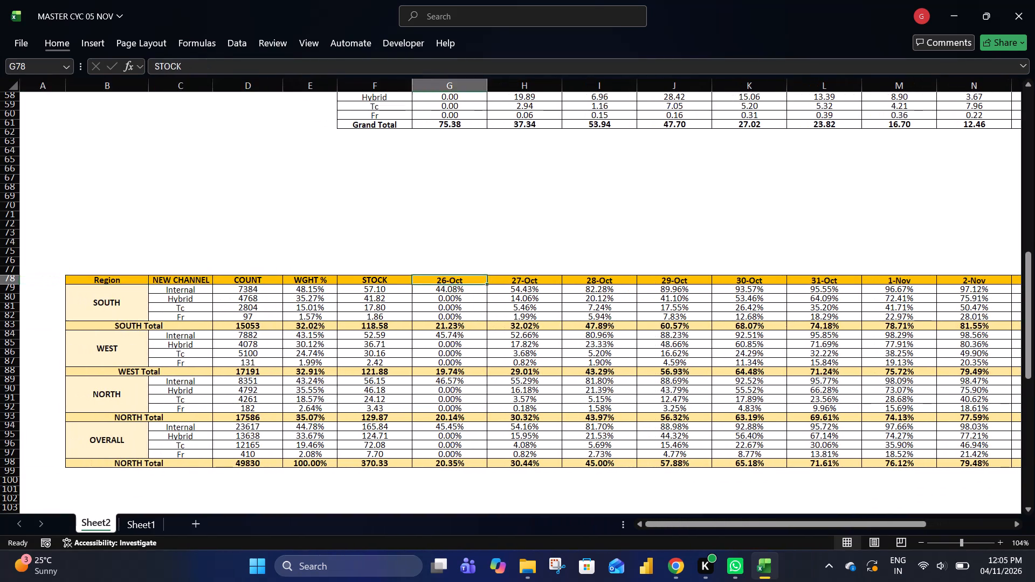
key("ctrl+Down")
key("ctrl+Up")
key("ctrl+Right")
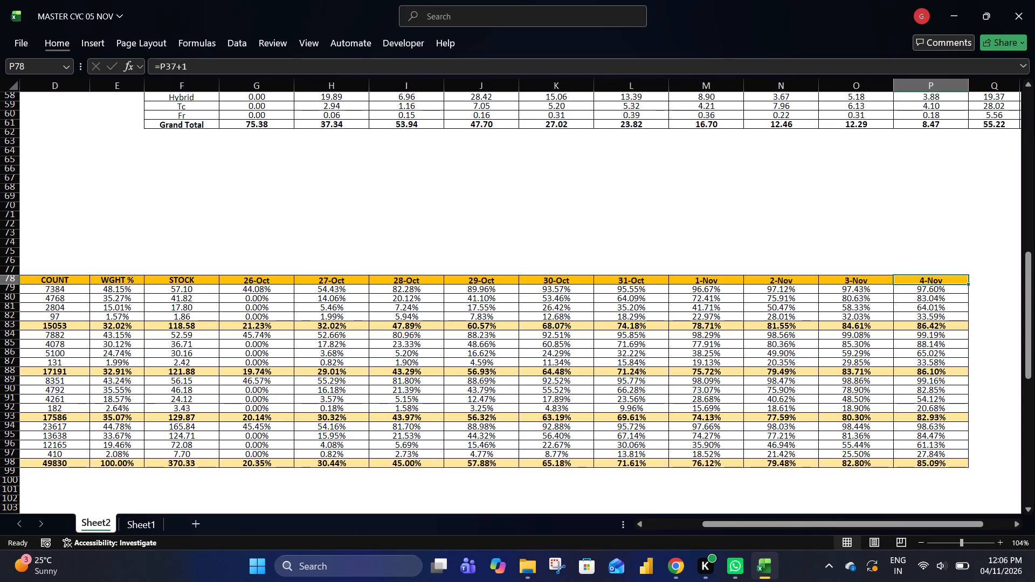
scroll(365, 193, "right", 2)
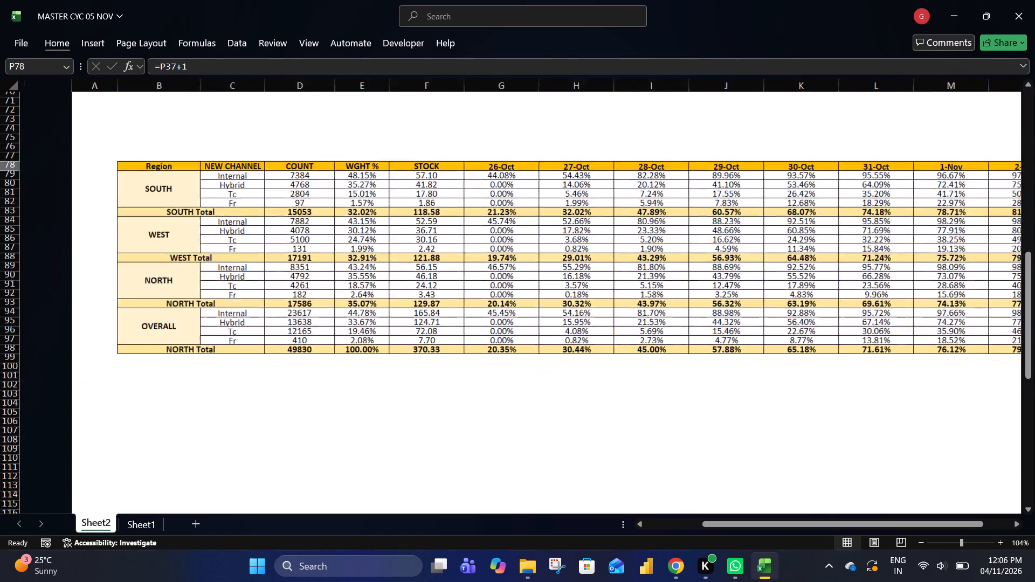
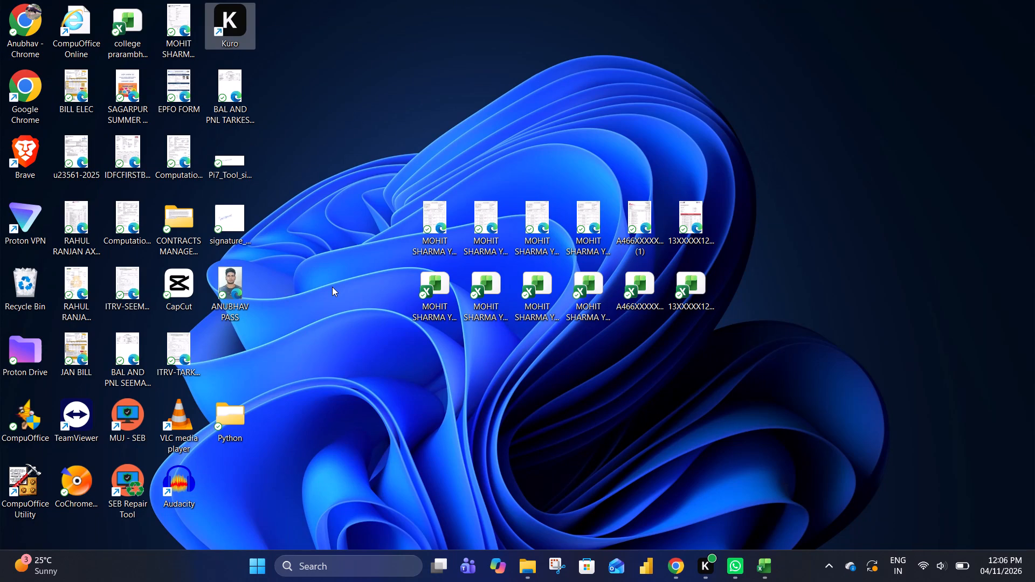
Switch back to the MASTER CYC 05 NOV workbook in Excel and examine the combined report across its header row, from Region to 4-Nov.
key("alt+Tab")
key("alt+Tab")
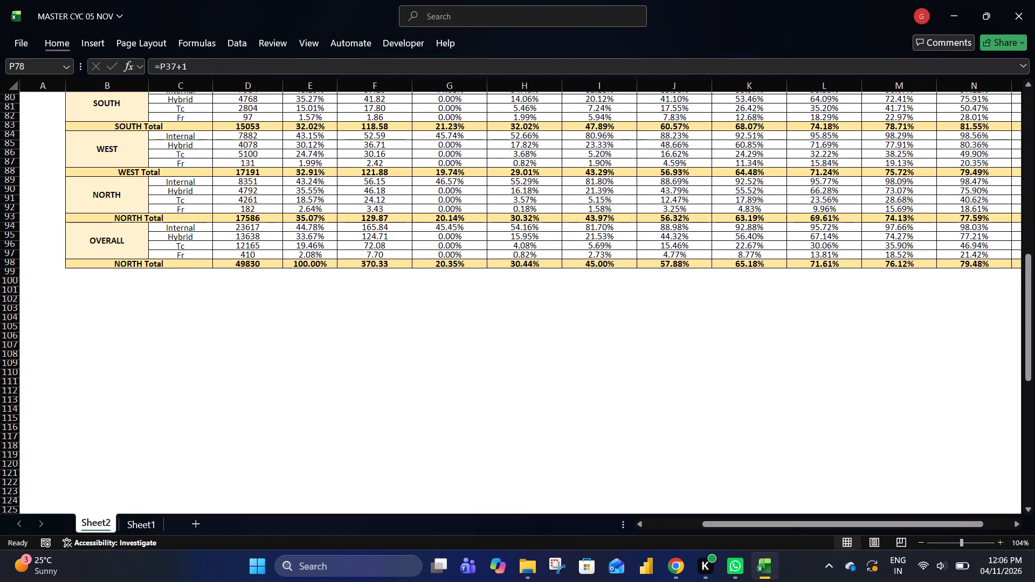
left_click(375, 288)
key("ctrl+Up")
key("ctrl+Up")
key("ctrl+Up")
key("ctrl+Down")
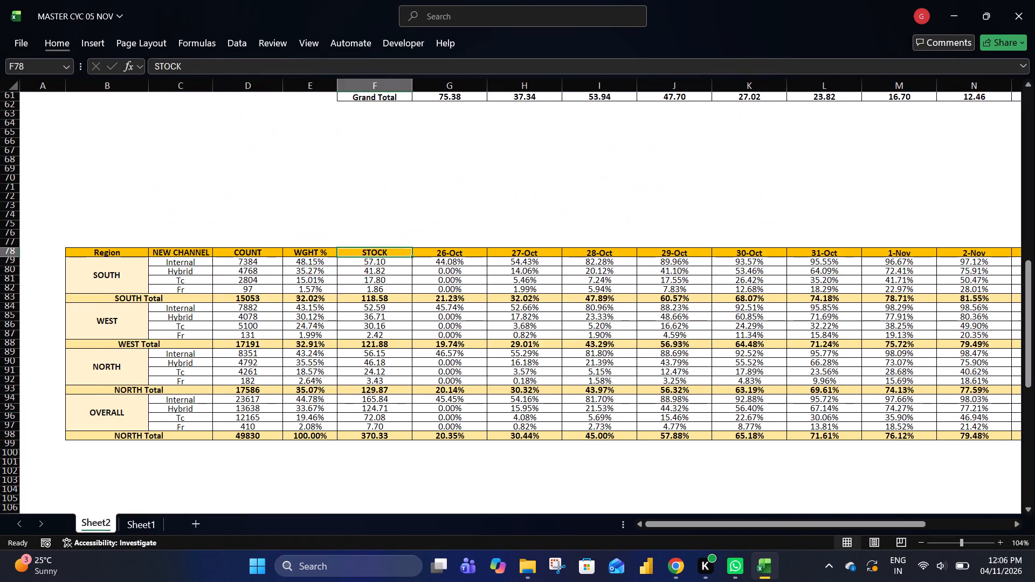
key("ctrl+Right")
key("ctrl+Left")
key("ctrl+Right")
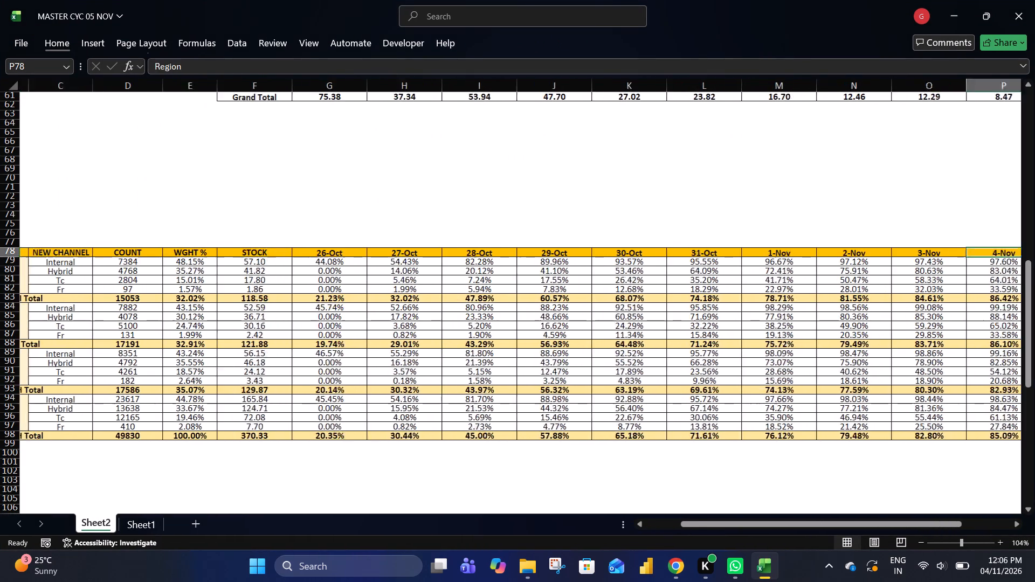
key("Down")
key("Up")
key("ctrl+Left")
key("Left")
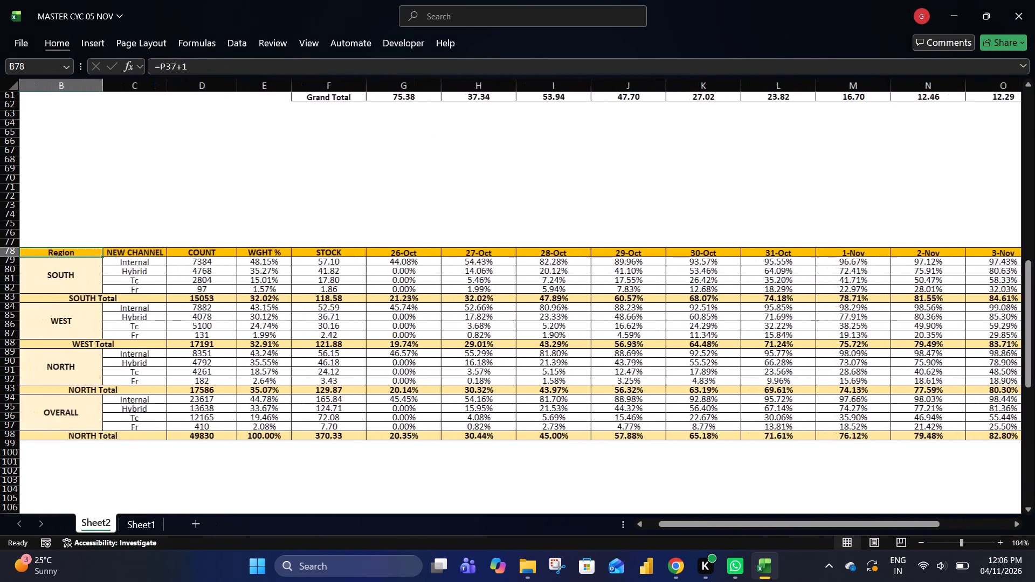
key("Right")
key("Right")
key("Right")
key("Right")
key("Right")
key("Right")
Examine the summary and PAID STOCK pivots above the combined report on Sheet2, checking them along column G.
key("ctrl+Up")
key("ctrl+Up")
key("ctrl+Up")
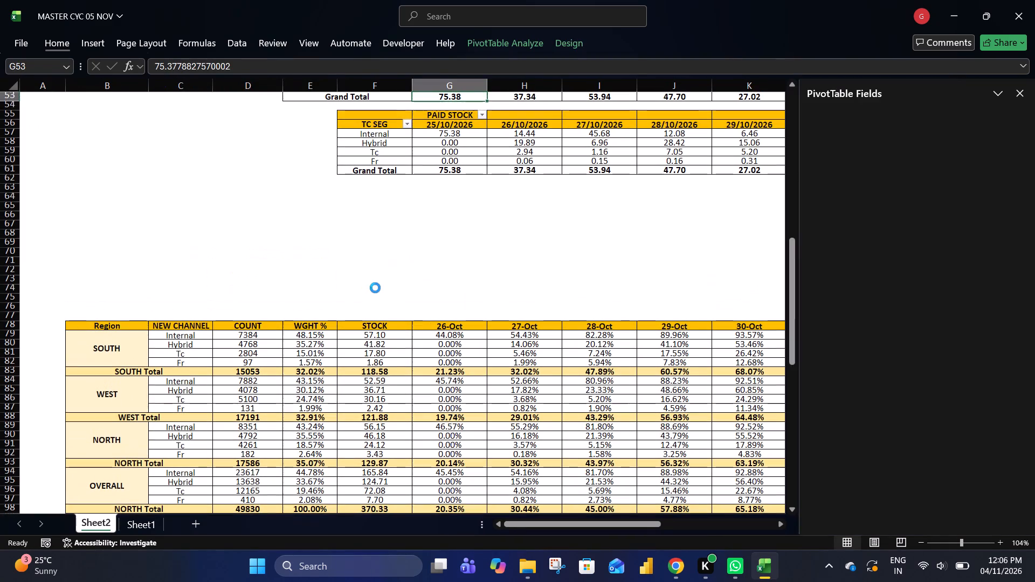
key("ctrl+Down")
key("ctrl+Up")
key("ctrl+Up")
key("ctrl+Up")
key("ctrl+Up")
key("ctrl+Down")
key("ctrl+Down")
key("ctrl+Down")
key("ctrl+Down")
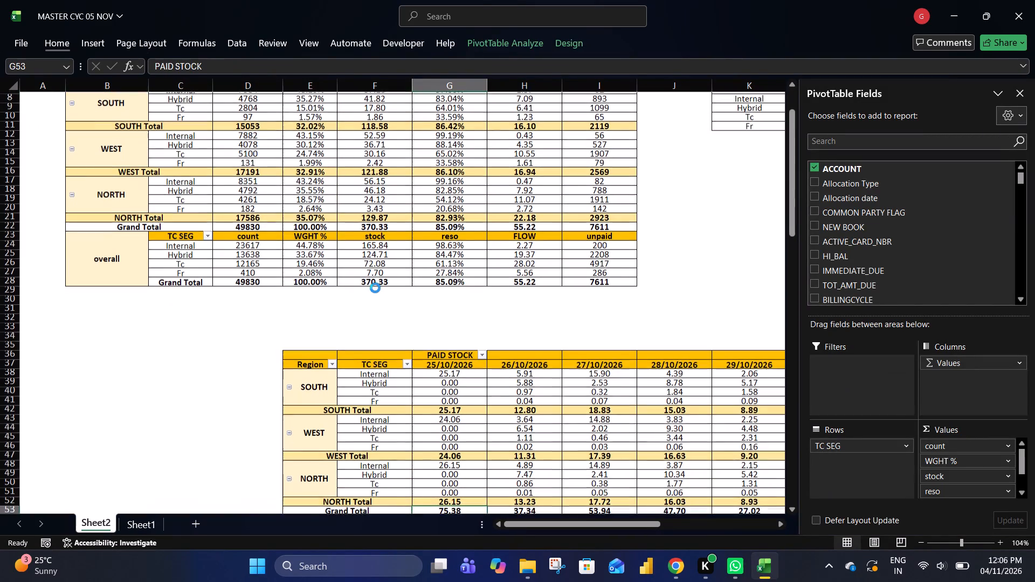
key("ctrl+Down")
key("ctrl+Down")
key("ctrl+Up")
key("ctrl+Up")
key("Down")
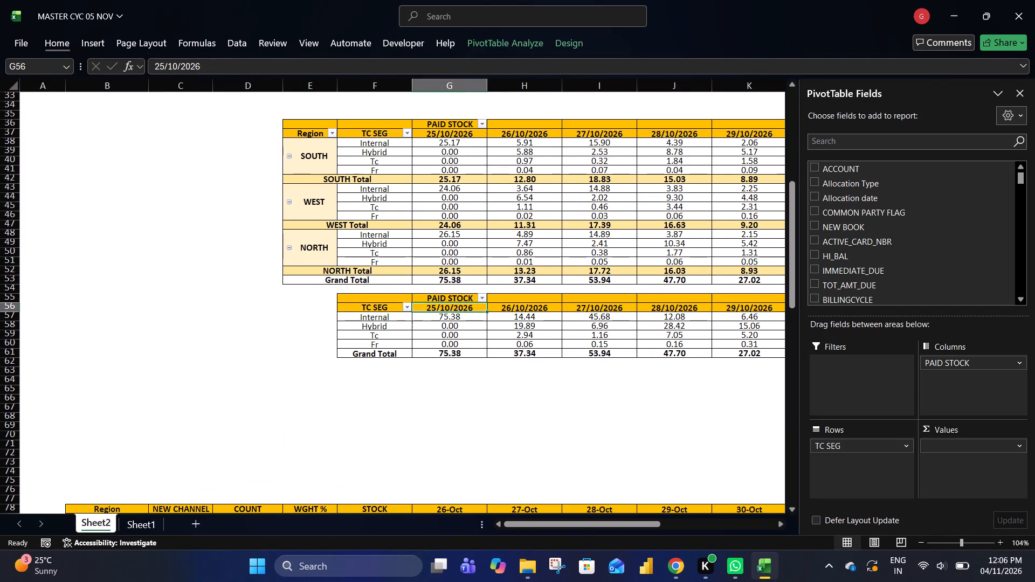
Check the last date columns of the TC SEG pivot against the combined report's 3-Nov and 4-Nov columns, down to the total row.
key("ctrl+Right")
key("Down")
key("Left")
key("Left")
key("Left")
key("ctrl+Down")
key("ctrl+Down")
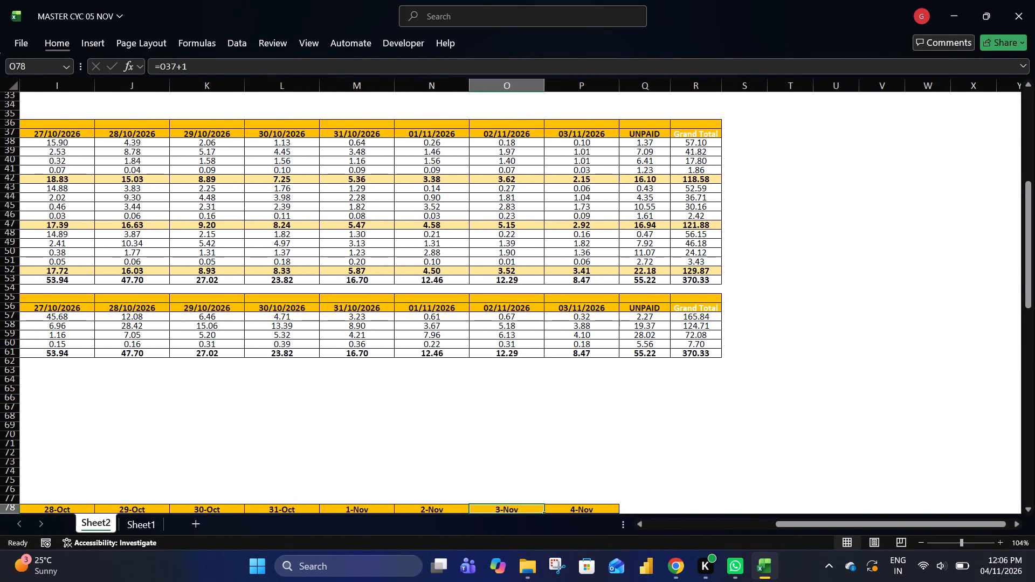
key("ctrl+Down")
key("Down")
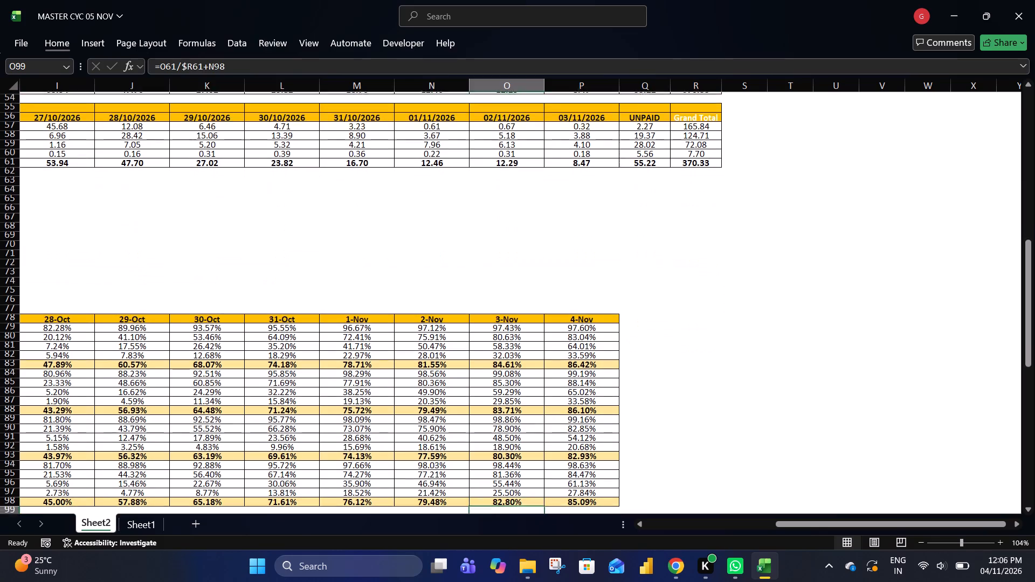
key("Down")
key("ctrl+Up")
key("ctrl+Up")
key("Right")
key("ctrl+Down")
key("ctrl+Up")
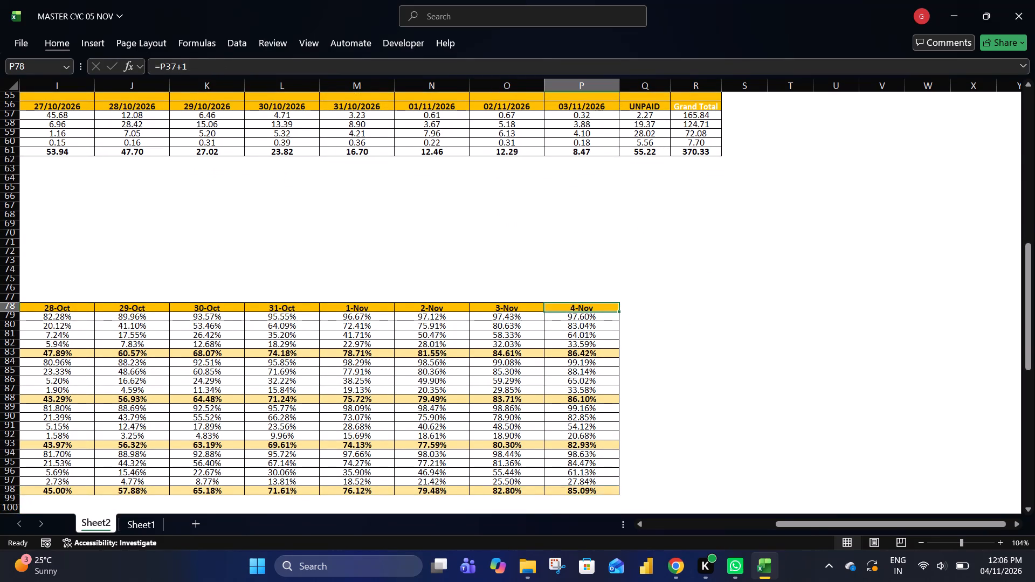
Examine the combined report's 26-Oct column from its header down to the final total row.
key("ctrl+Left")
key("Right")
key("Right")
key("Right")
key("Right")
key("Right")
key("ctrl+Down")
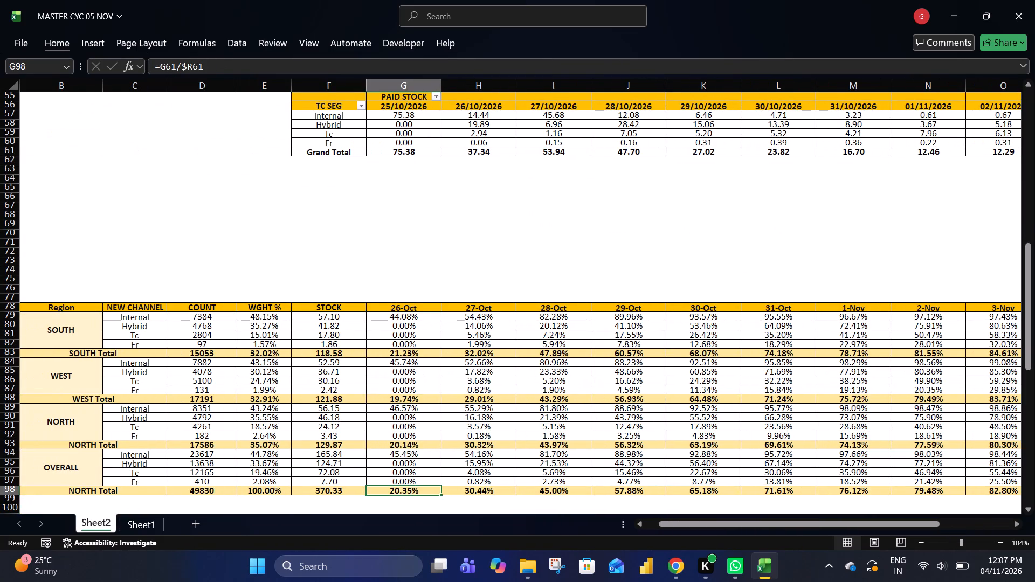
key("ctrl+Up")
key("ctrl+Down")
key("Down")
key("Down")
key("Down")
key("Down")
key("Down")
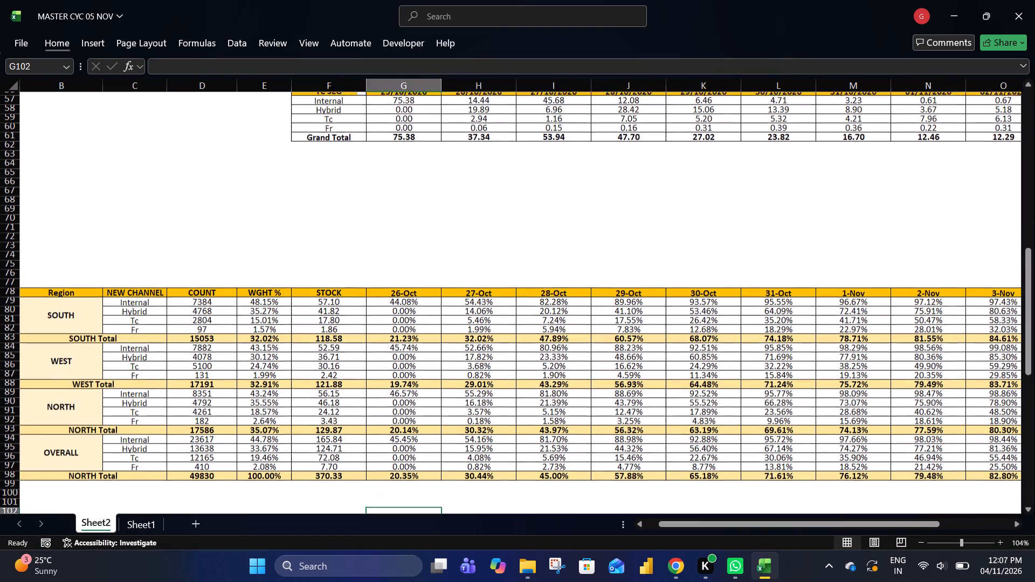
Check the 26-Oct percentages of the OVERALL block's Internal, Hybrid, Tc and Fr rows, and review that column from header to bottom total.
key("ctrl+Up")
key("Left")
key("Left")
key("Up")
key("Right")
key("Right")
key("Right")
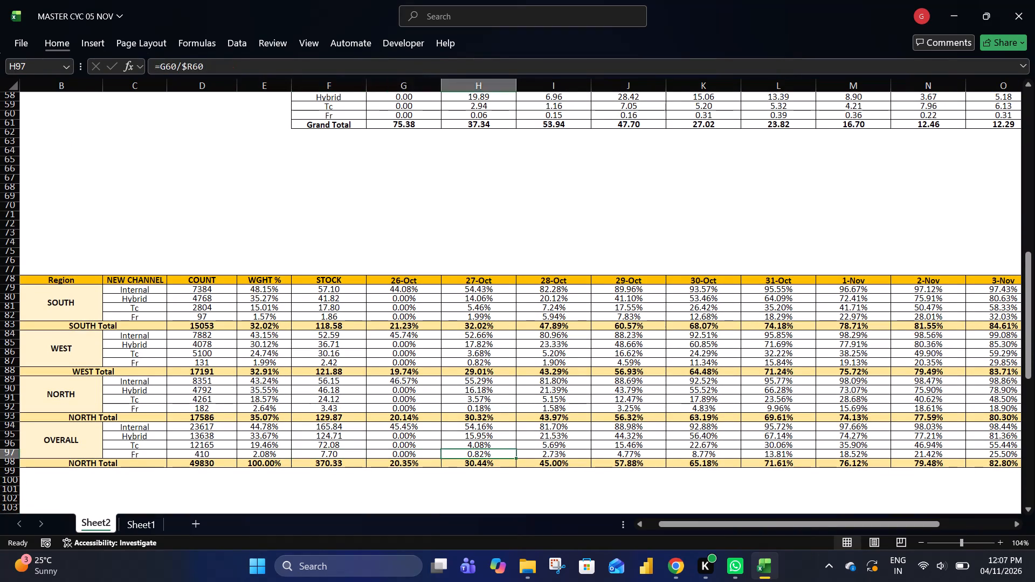
key("Left")
key("shift+Up")
key("shift+Up")
key("shift+Up")
key("ctrl+Up")
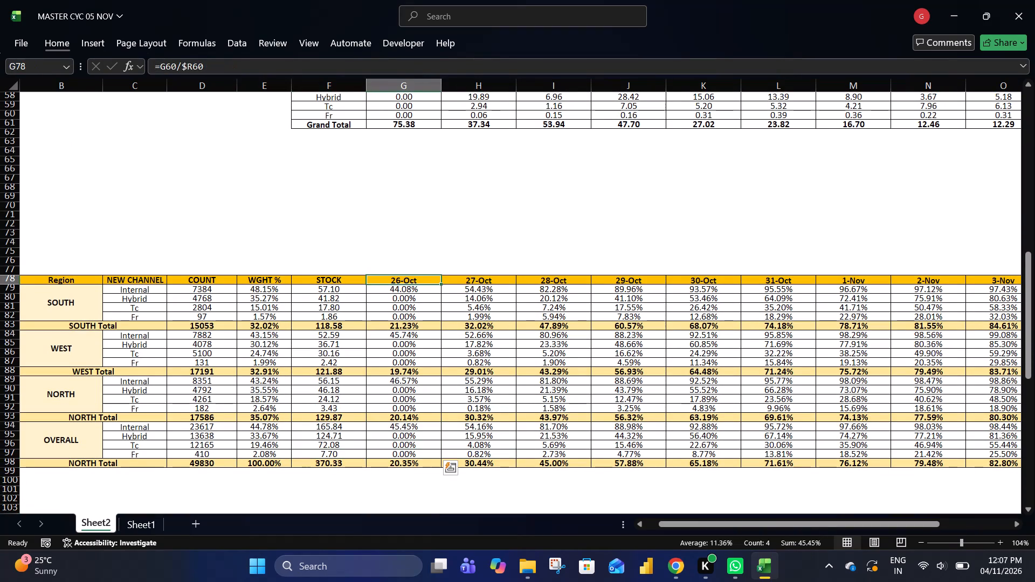
key("Down")
key("Down")
key("Down")
key("ctrl+Down")
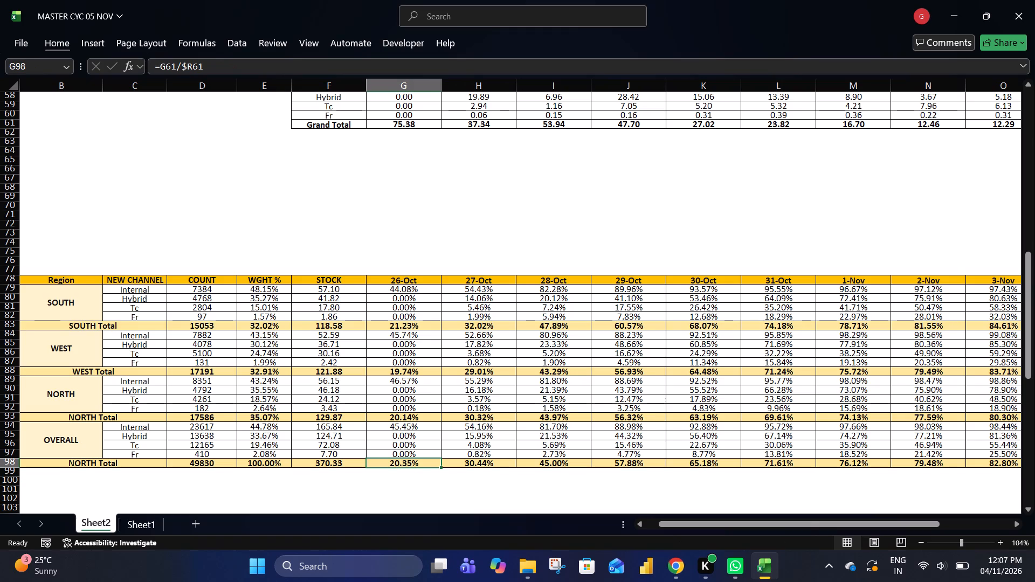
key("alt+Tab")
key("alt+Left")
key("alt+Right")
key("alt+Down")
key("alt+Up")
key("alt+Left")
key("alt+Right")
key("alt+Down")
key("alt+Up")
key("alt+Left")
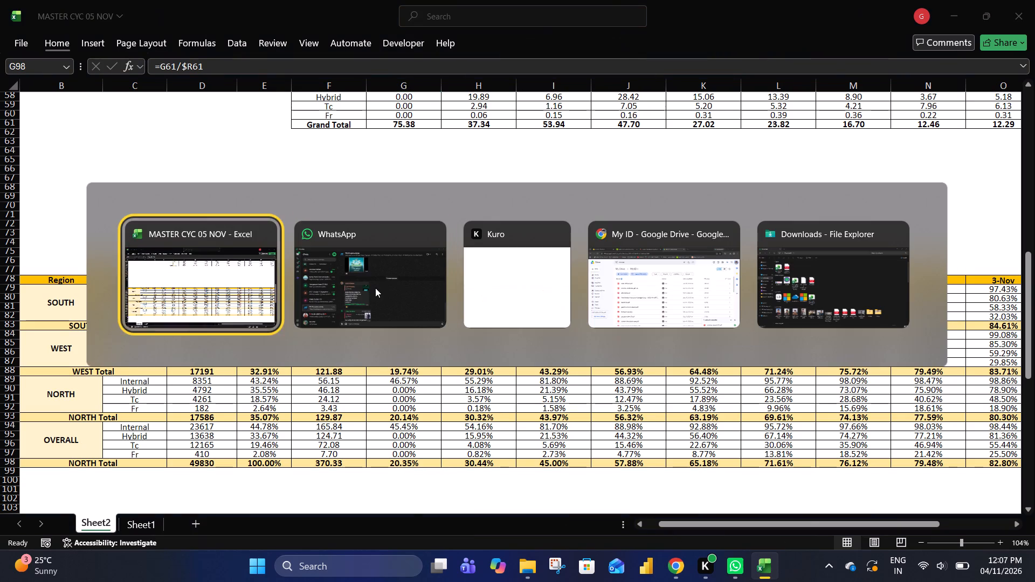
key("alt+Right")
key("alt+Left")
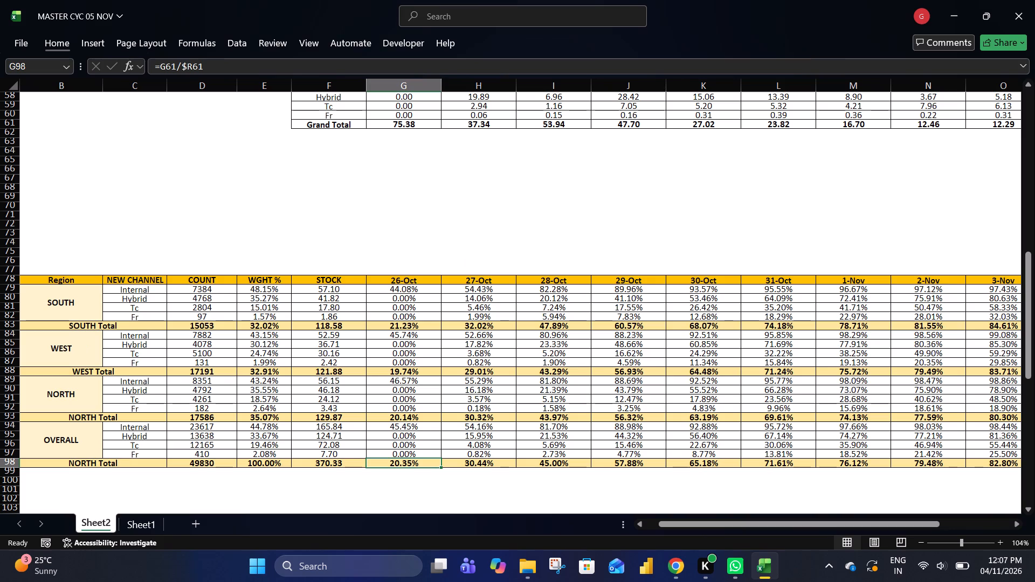
Review the combined report's bottom total row from 26-Oct to 4-Nov, and check the 4-Nov column against the TC SEG pivot's 03/11/2026 column.
key("ctrl+Up")
key("ctrl+Down")
key("ctrl+Up")
key("ctrl+Down")
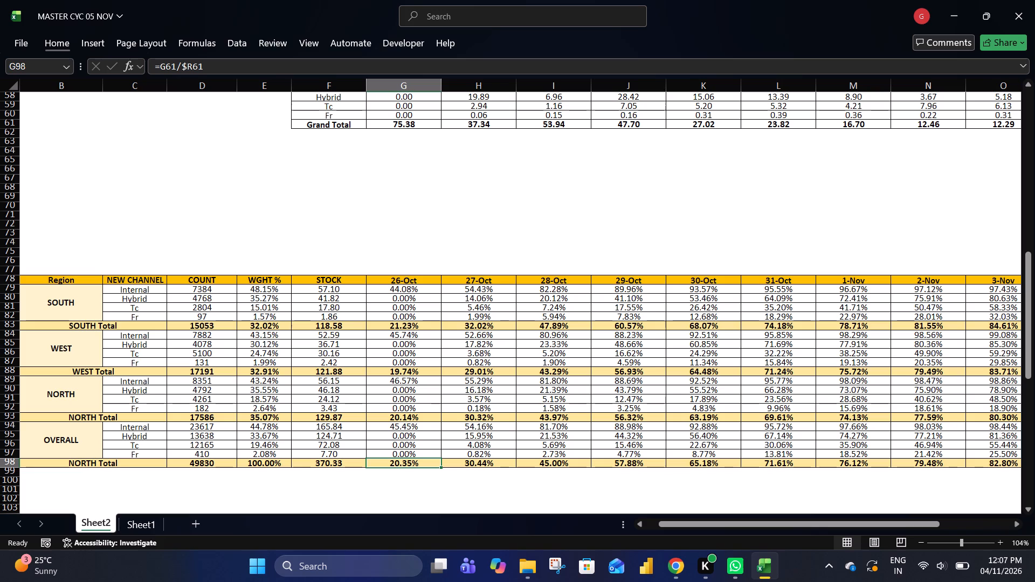
key("ctrl+Right")
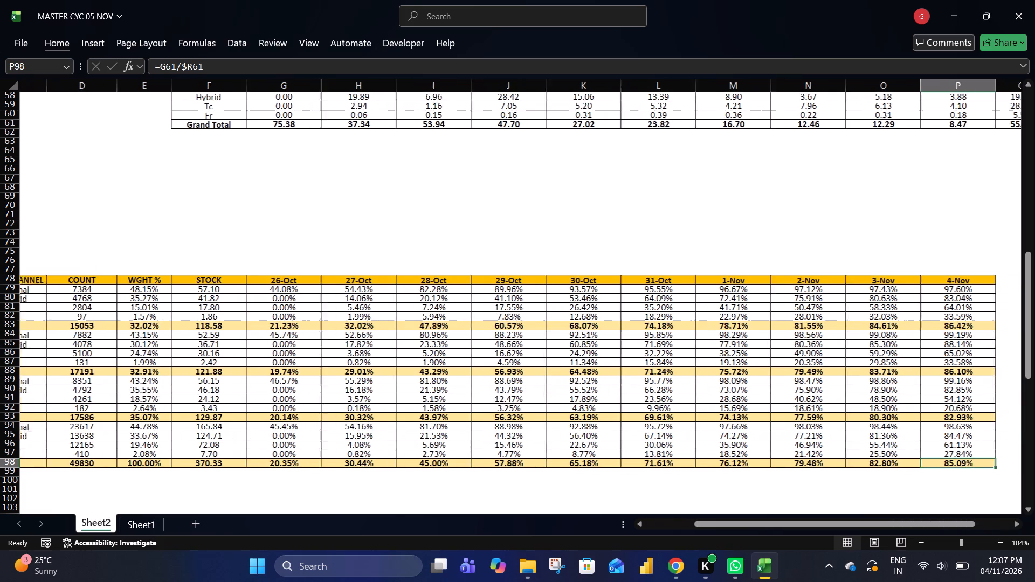
key("ctrl+Down")
key("ctrl+Up")
key("ctrl+Up")
key("ctrl+Up")
key("ctrl+Up")
key("ctrl+Down")
key("ctrl+Down")
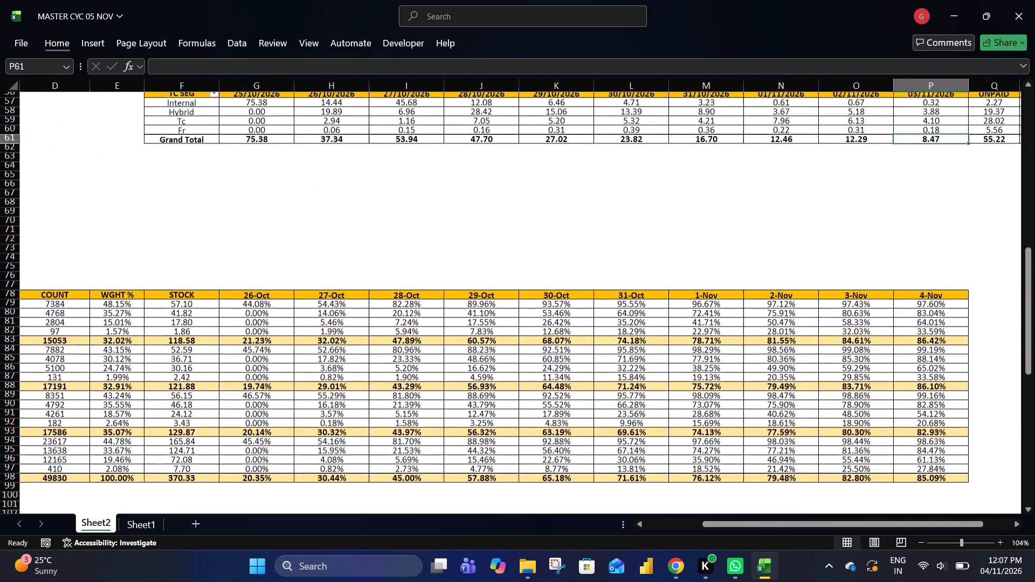
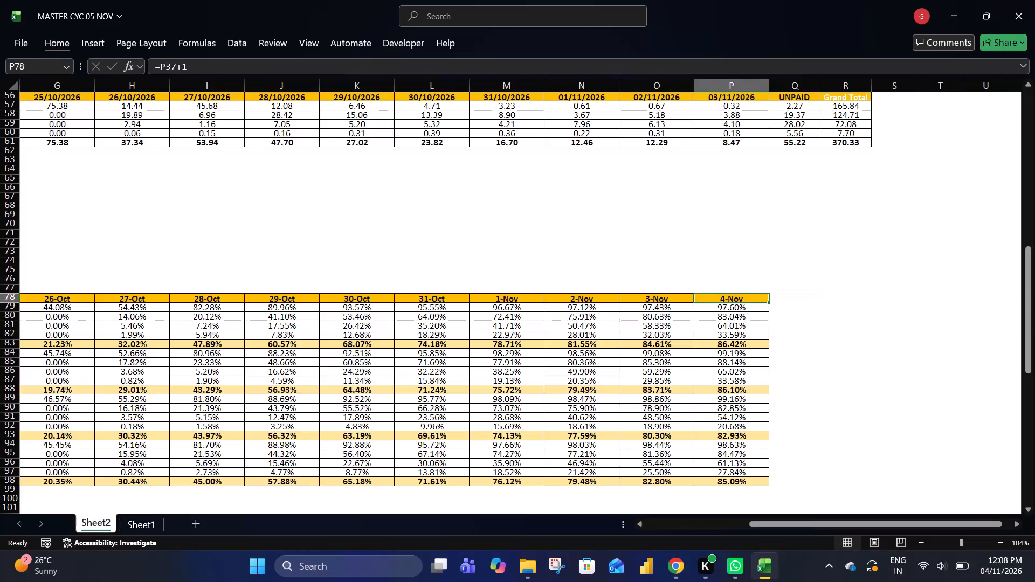
Examine the combined report's 4-Nov column from its header down through the channel and total rows.
key("ctrl+Down")
key("ctrl+Up")
key("Down")
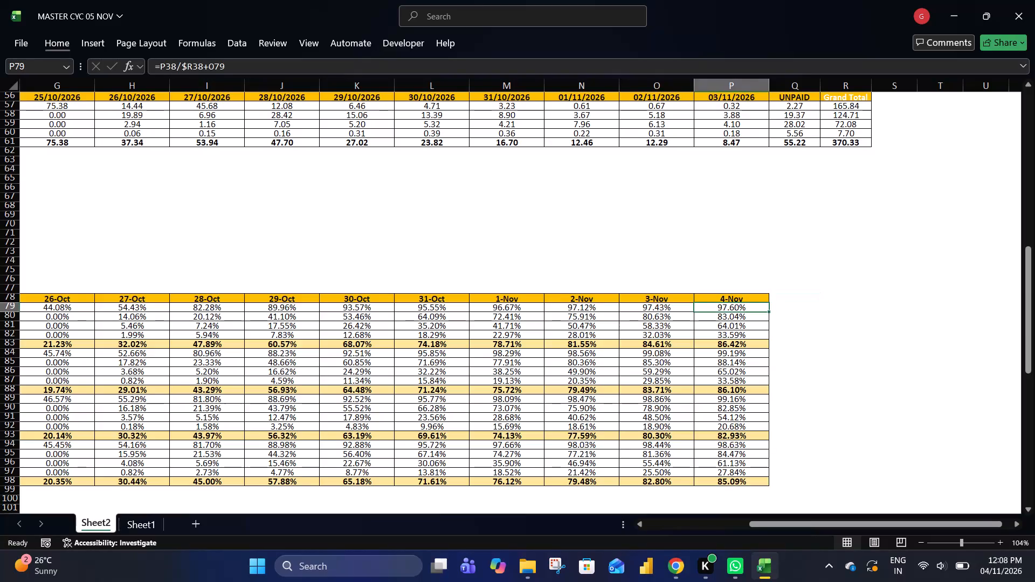
key("shift+Down")
key("shift+Down")
key("shift+Down")
key("ctrl+Down")
key("ctrl+Up")
Check the combined report's STOCK column from the header down to the last total row, and review the header cells back to Region.
key("ctrl+Left")
key("Right")
key("Right")
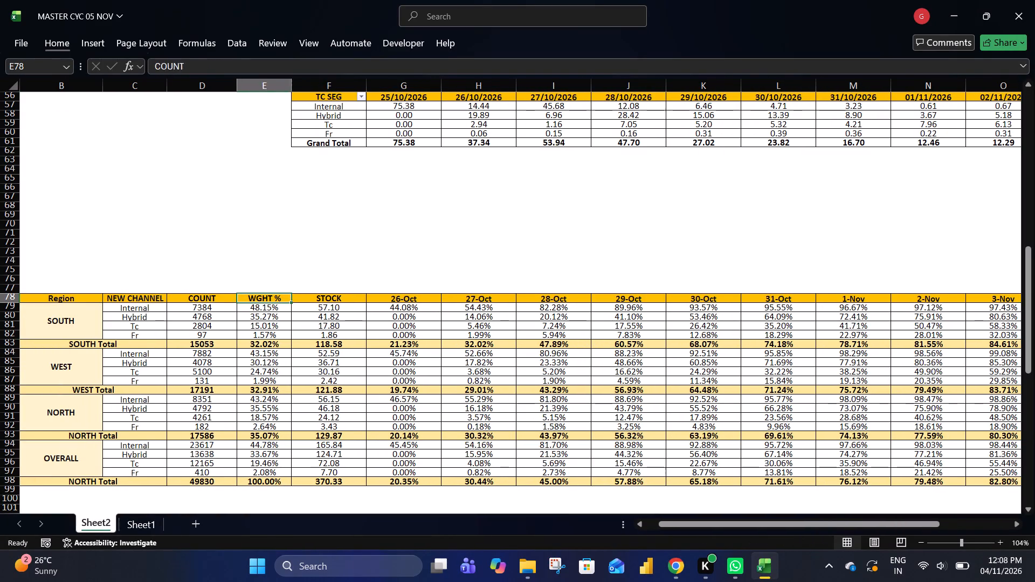
key("Right")
key("Right")
key("ctrl+Down")
key("ctrl+Up")
key("Down")
key("Down")
key("Down")
key("ctrl+Down")
key("ctrl+Up")
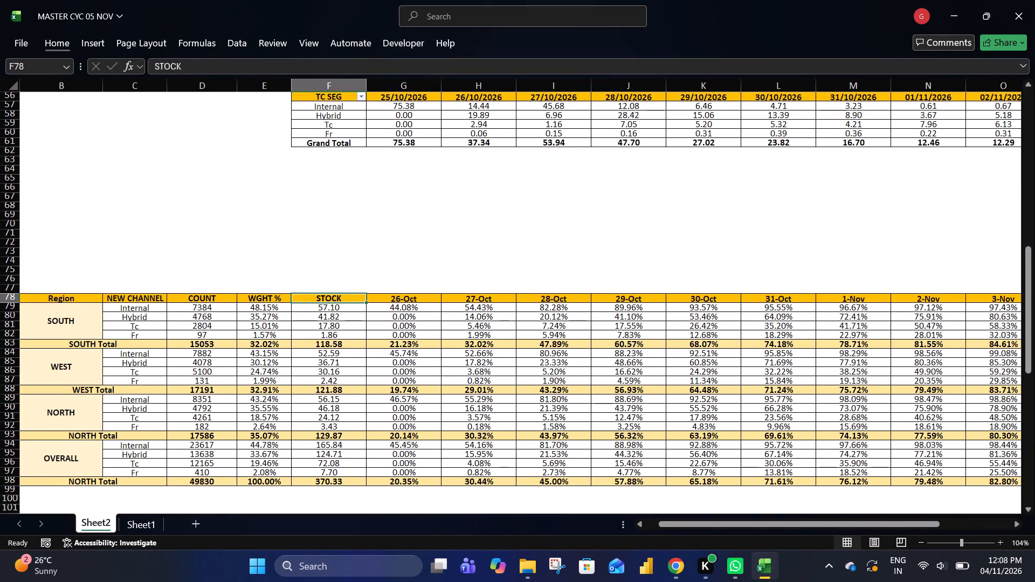
key("ctrl+Down")
key("ctrl+Up")
key("Left")
key("ctrl+Left")
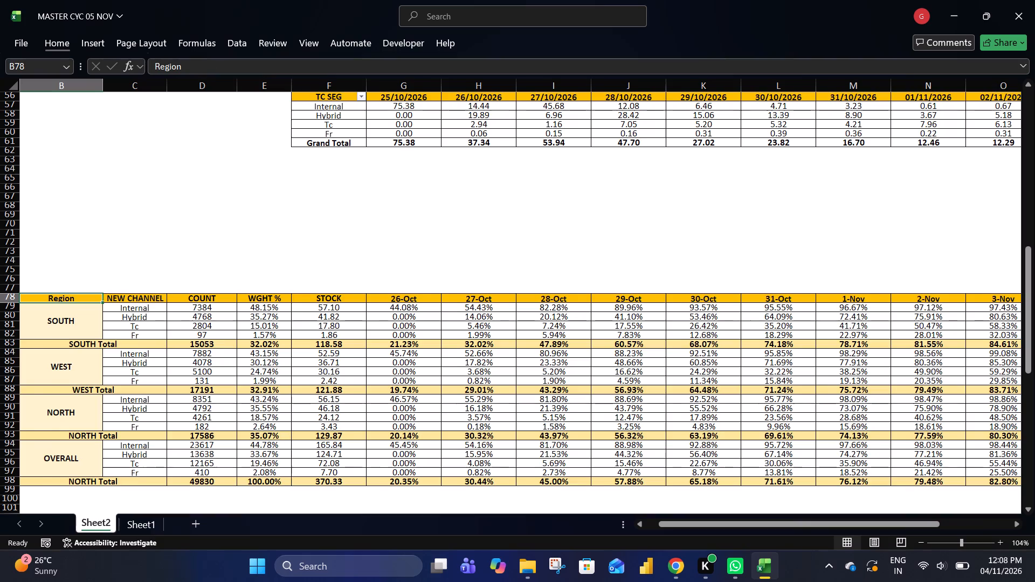
Select the whole combined report, from Region to 4-Nov down to its last total row, and autofit its column widths.
key("Left")
key("Right")
key("Right")
key("ctrl+Right")
key("ctrl+a")
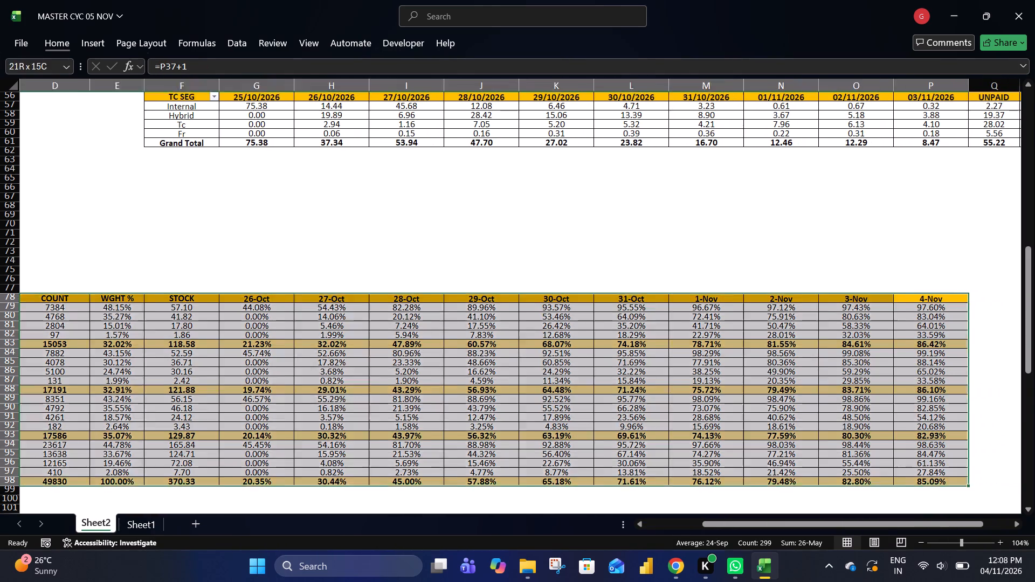
type("HOI")
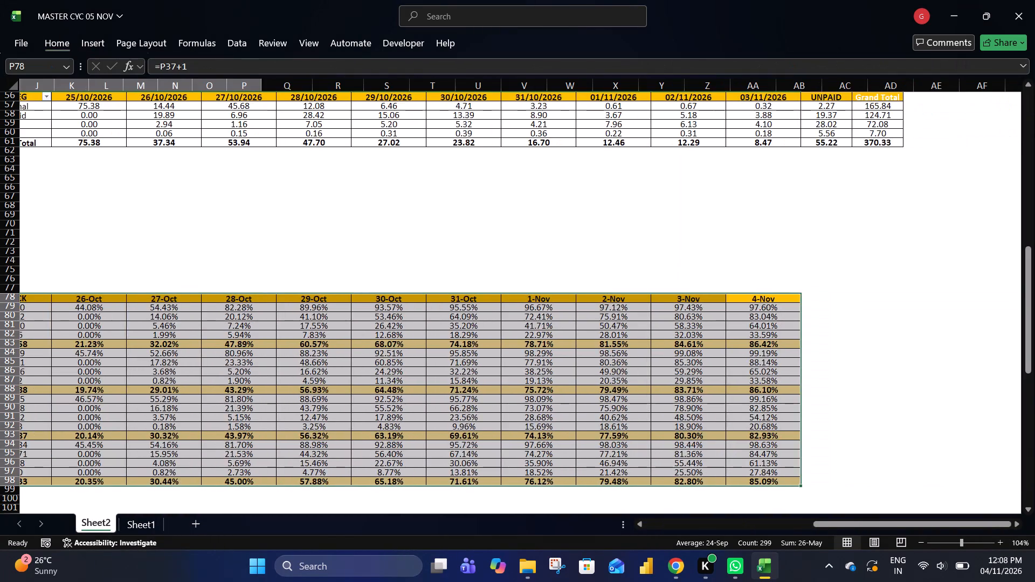
Examine the autofitted report across its header row and in the SOUTH block's COUNT, WGHT % and STOCK cells.
key("Left")
key("ctrl+Left")
key("ctrl+Left")
key("ctrl+Right")
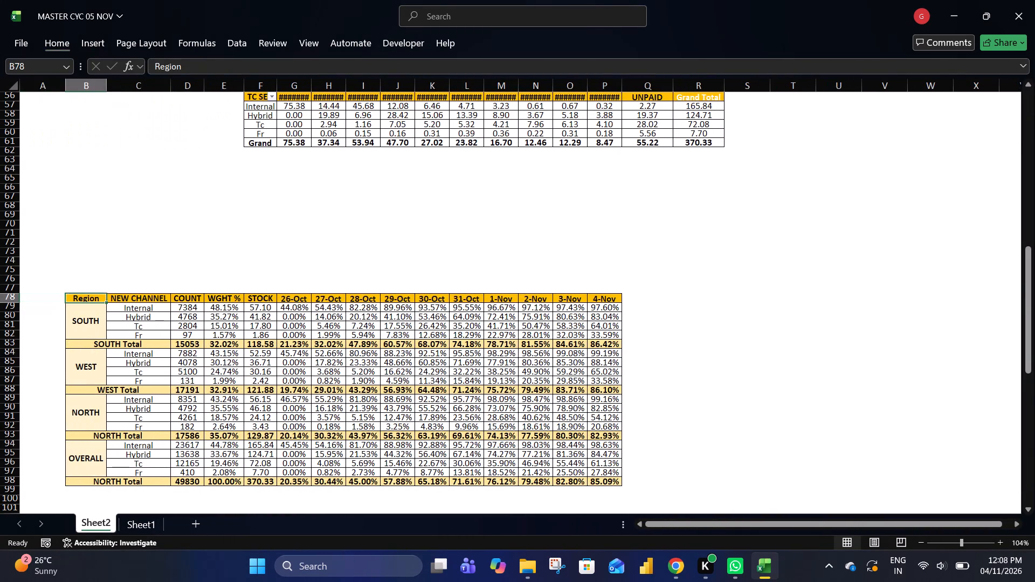
key("ctrl+Right")
key("ctrl+Left")
key("Right")
key("Right")
key("Down")
key("Down")
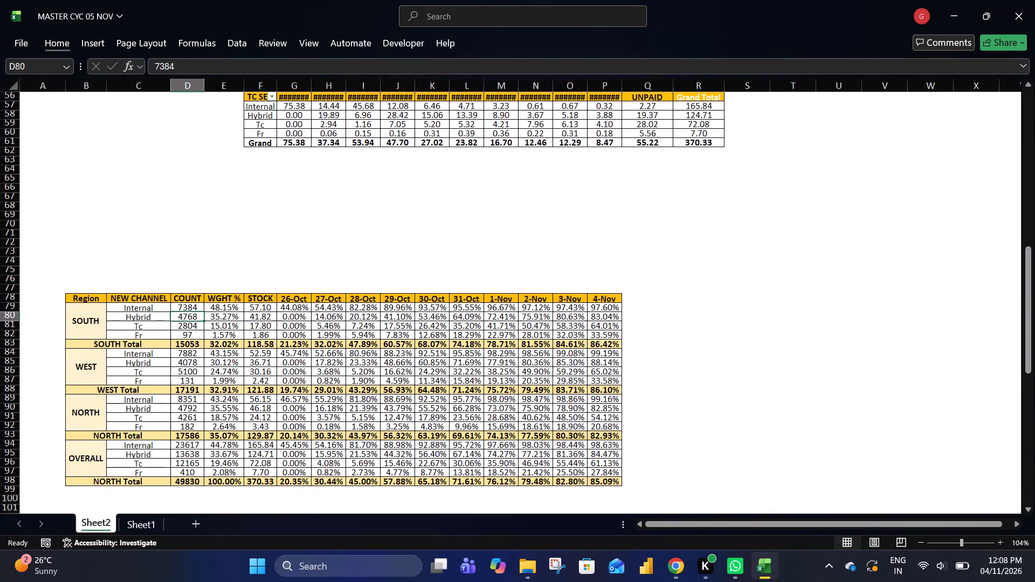
key("Down")
key("Right")
key("Up")
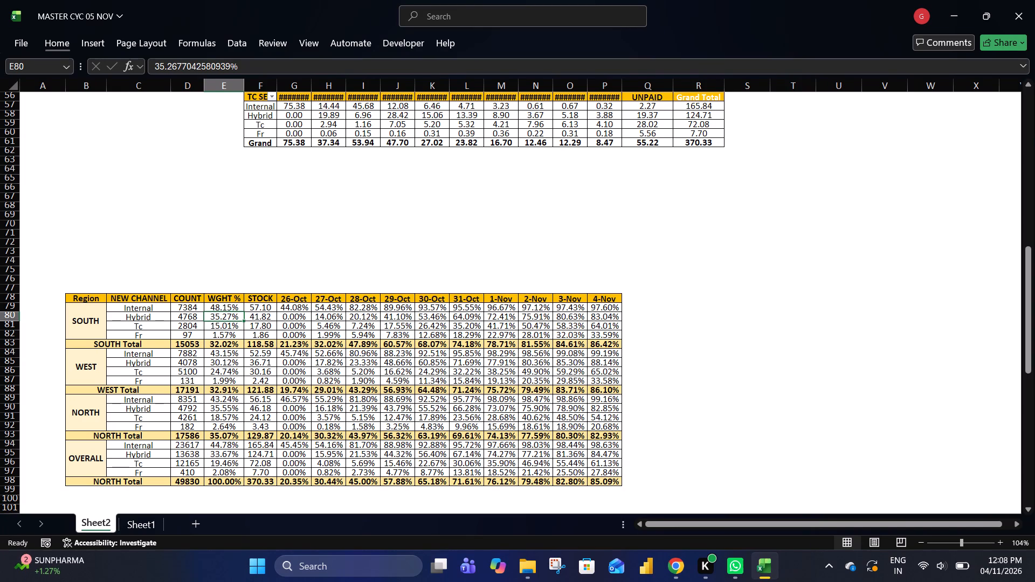
key("Right")
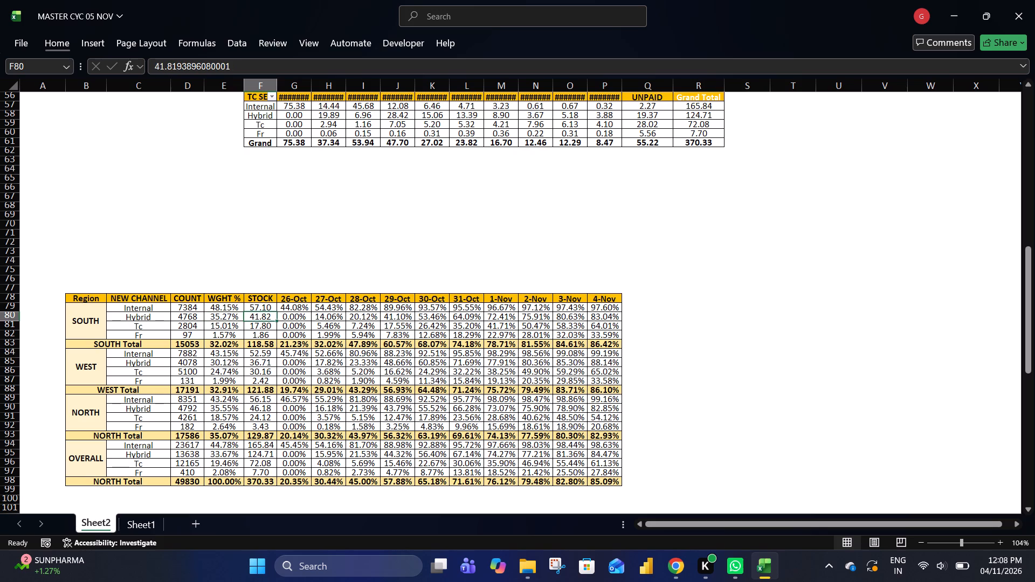
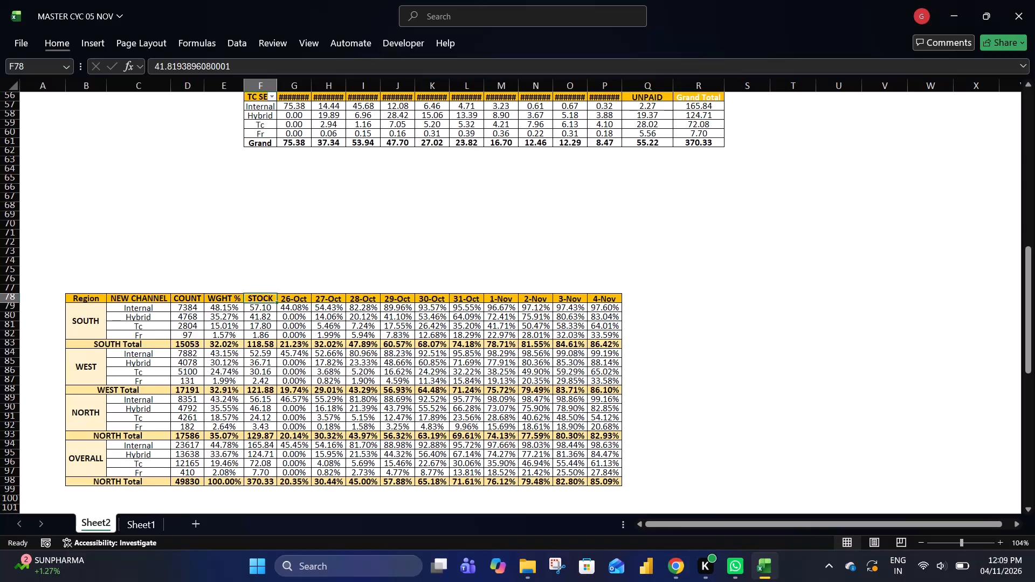
Examine the Region source pivot's Grand Total column from header to last row, and its last date and UNPAID headers.
key("Right")
key("Right")
key("Right")
key("ctrl+Up")
key("ctrl+Up")
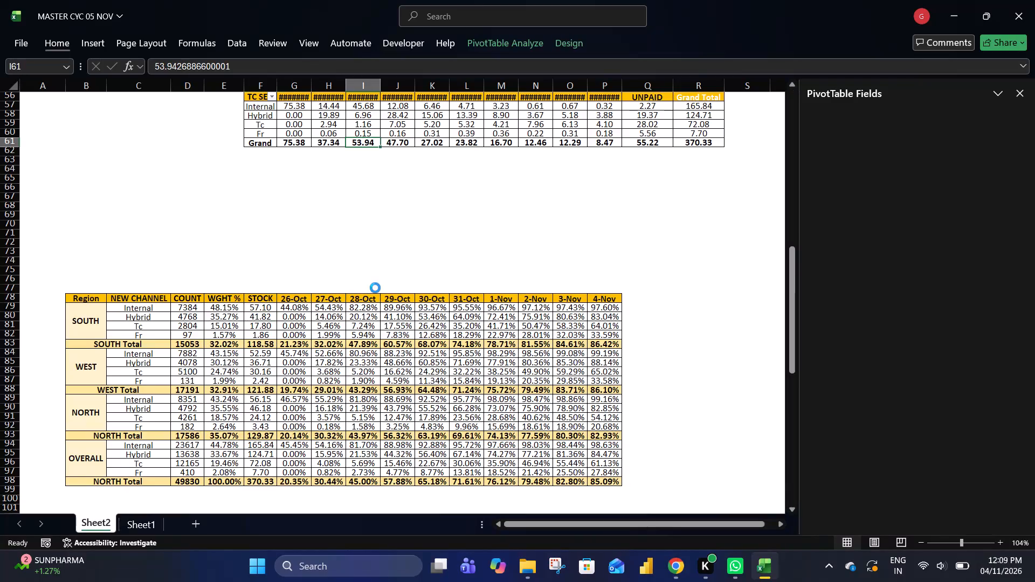
key("ctrl+Up")
key("ctrl+Up")
key("ctrl+Up")
key("ctrl+Down")
key("ctrl+Down")
key("ctrl+Up")
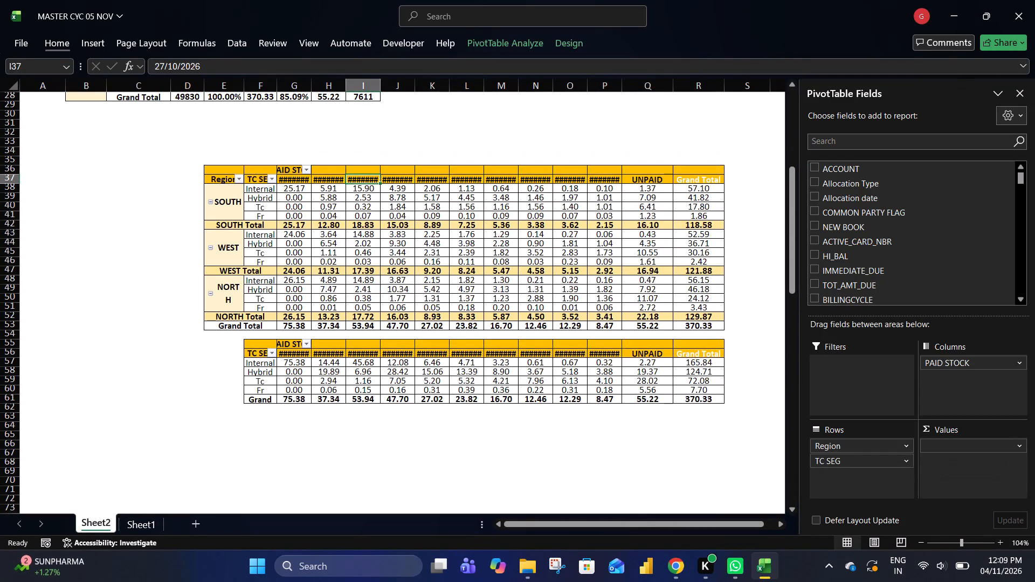
key("ctrl+Right")
key("Down")
key("Up")
key("ctrl+Down")
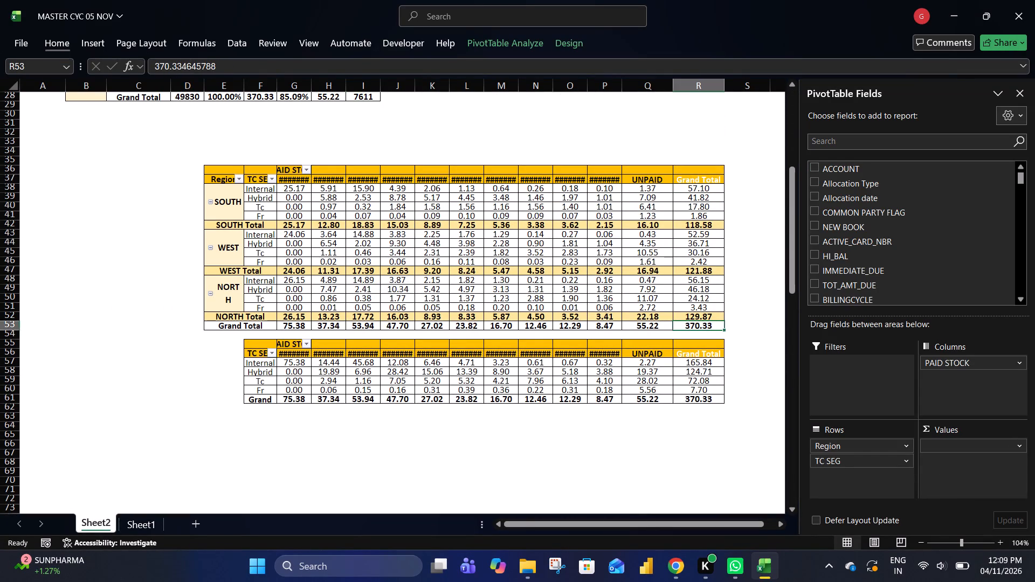
key("ctrl+Up")
key("Down")
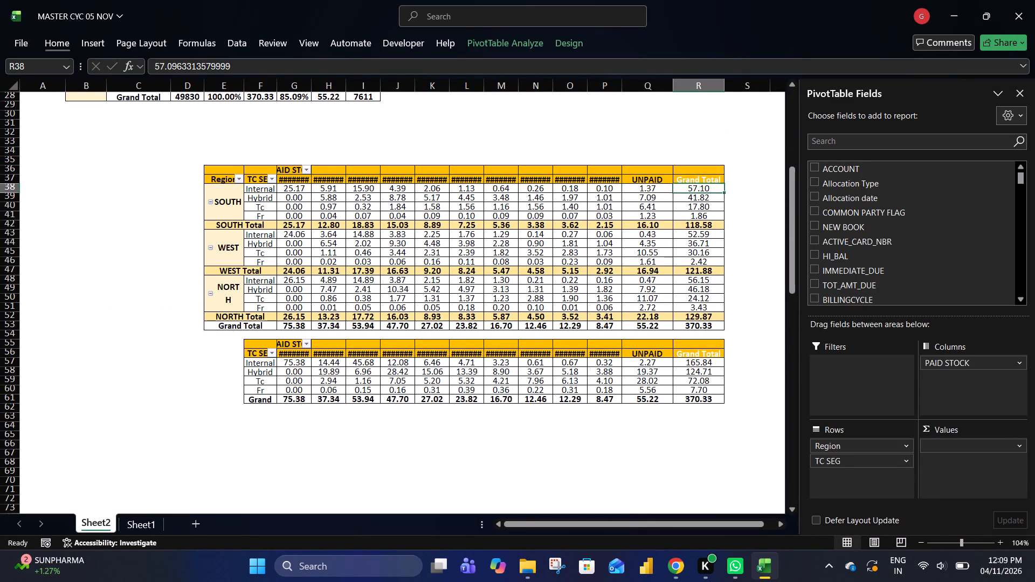
key("Left")
key("Right")
key("Left")
key("Up")
key("Left")
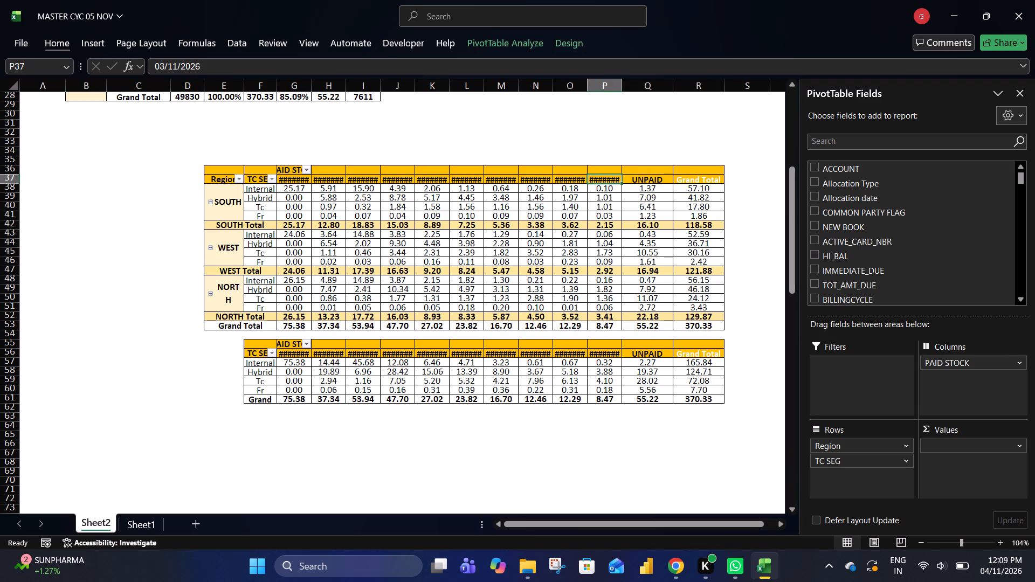
key("Left")
key("Right")
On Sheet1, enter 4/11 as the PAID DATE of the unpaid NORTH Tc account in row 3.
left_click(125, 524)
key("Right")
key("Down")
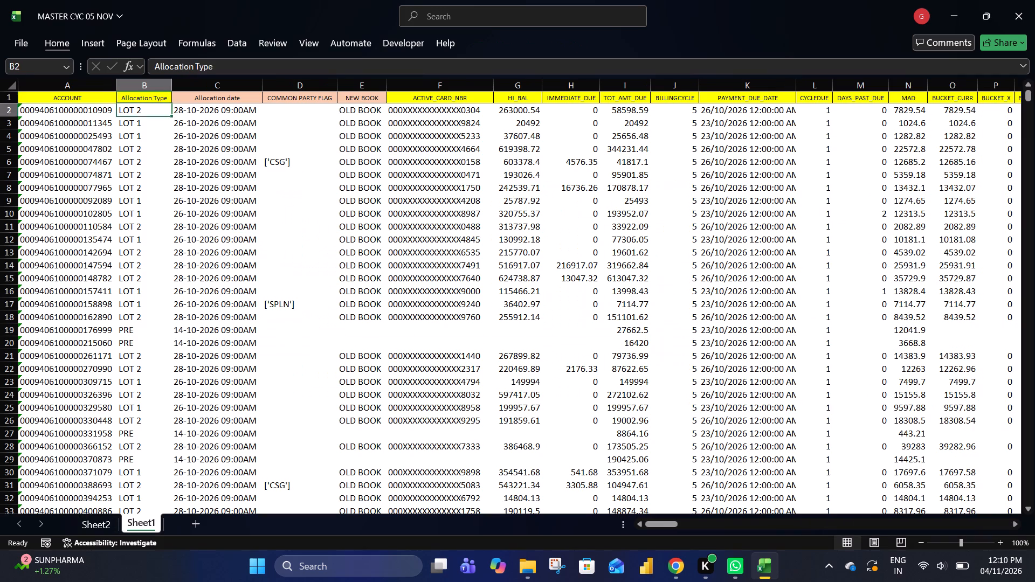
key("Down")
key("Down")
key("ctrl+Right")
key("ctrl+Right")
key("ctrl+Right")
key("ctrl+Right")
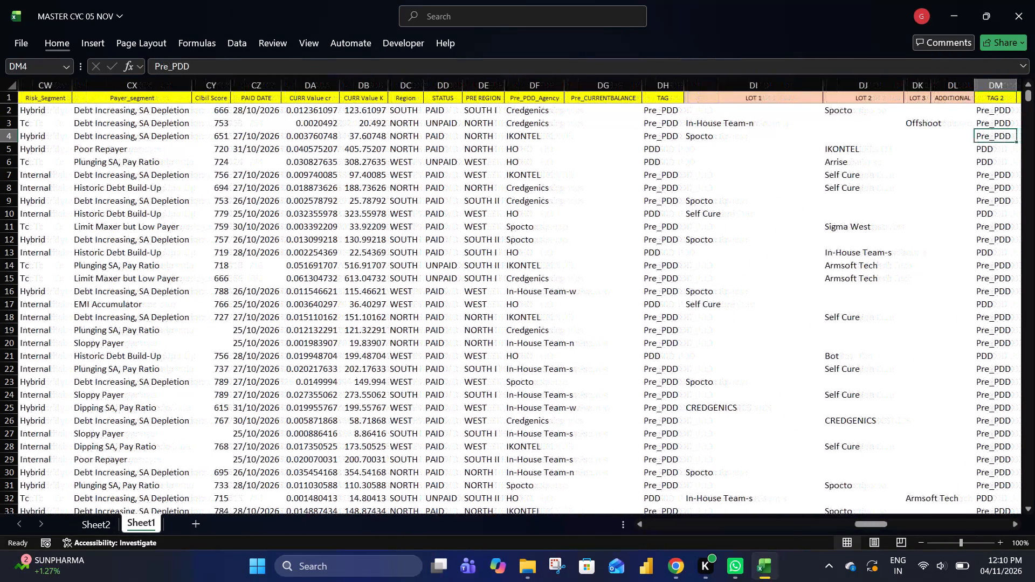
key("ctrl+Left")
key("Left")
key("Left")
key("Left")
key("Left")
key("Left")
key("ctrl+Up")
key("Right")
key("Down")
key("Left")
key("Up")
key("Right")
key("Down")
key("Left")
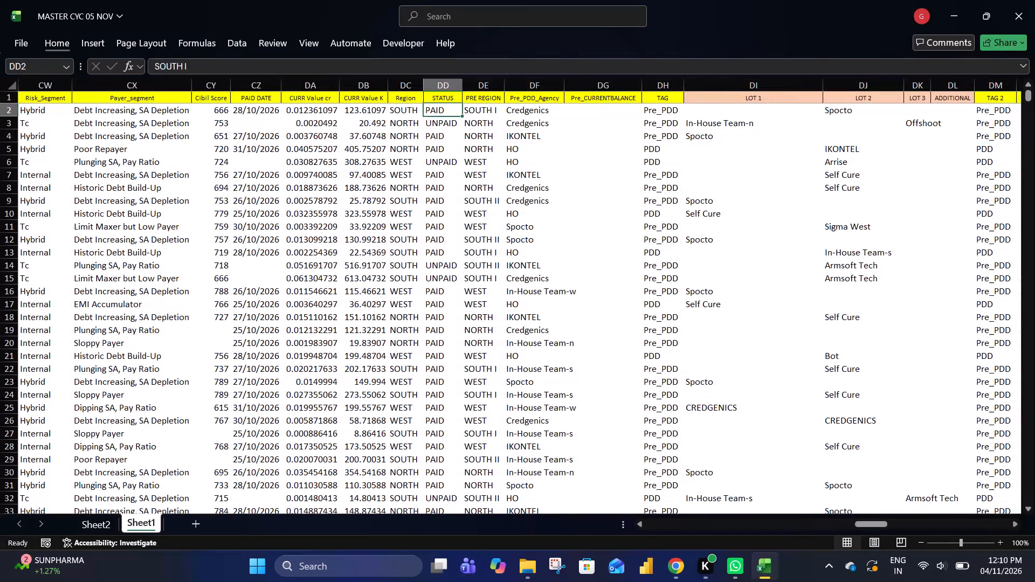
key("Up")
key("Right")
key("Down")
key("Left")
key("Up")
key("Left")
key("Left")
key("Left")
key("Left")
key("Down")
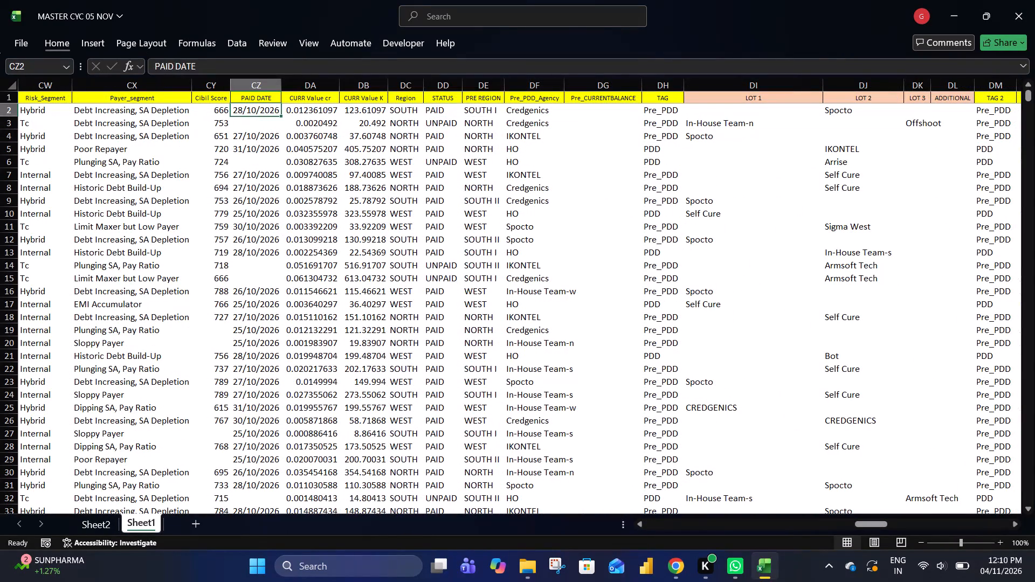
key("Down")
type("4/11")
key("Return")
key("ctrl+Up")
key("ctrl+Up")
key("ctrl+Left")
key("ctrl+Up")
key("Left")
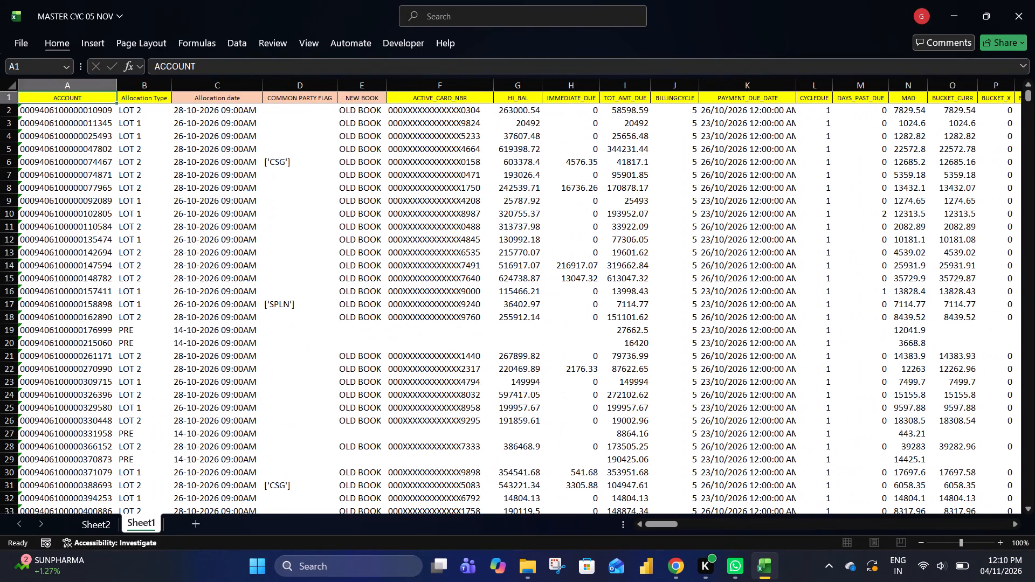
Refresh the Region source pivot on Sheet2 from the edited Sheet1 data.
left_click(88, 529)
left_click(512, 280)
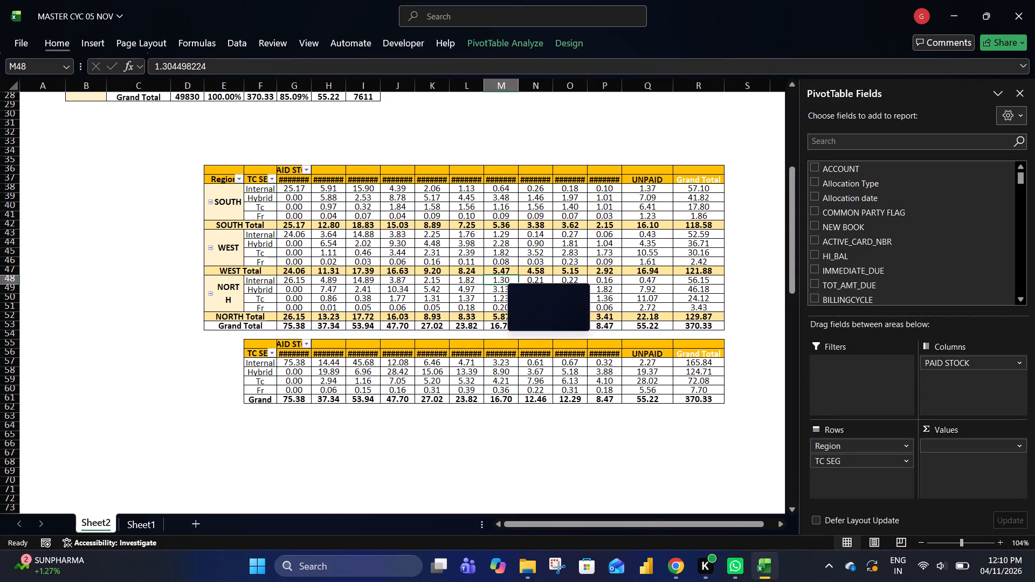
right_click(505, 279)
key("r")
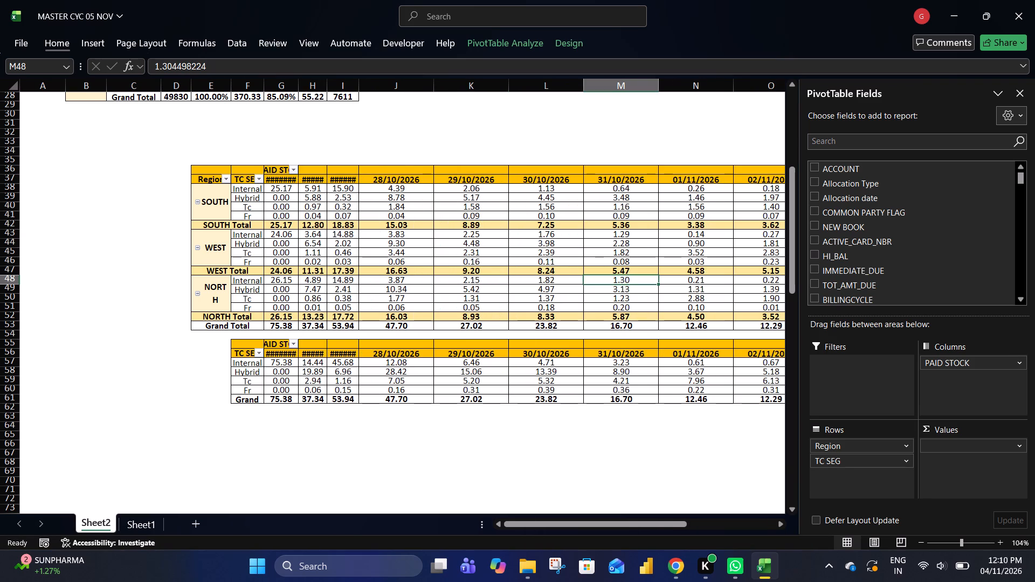
Examine the combined report's formulas and percentages down to its last total row, and compare them with the refreshed pivots above.
key("Down")
key("ctrl+Down")
key("ctrl+Down")
key("ctrl+Down")
key("ctrl+Down")
key("ctrl+Down")
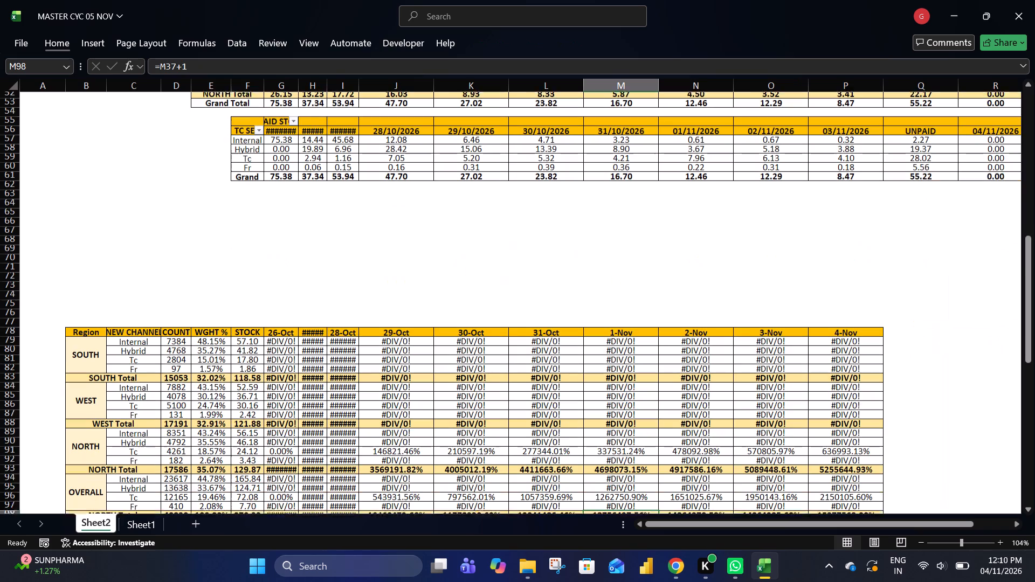
key("ctrl+Up")
key("ctrl+Up")
key("ctrl+Up")
key("ctrl+Up")
key("ctrl+Up")
key("ctrl+Down")
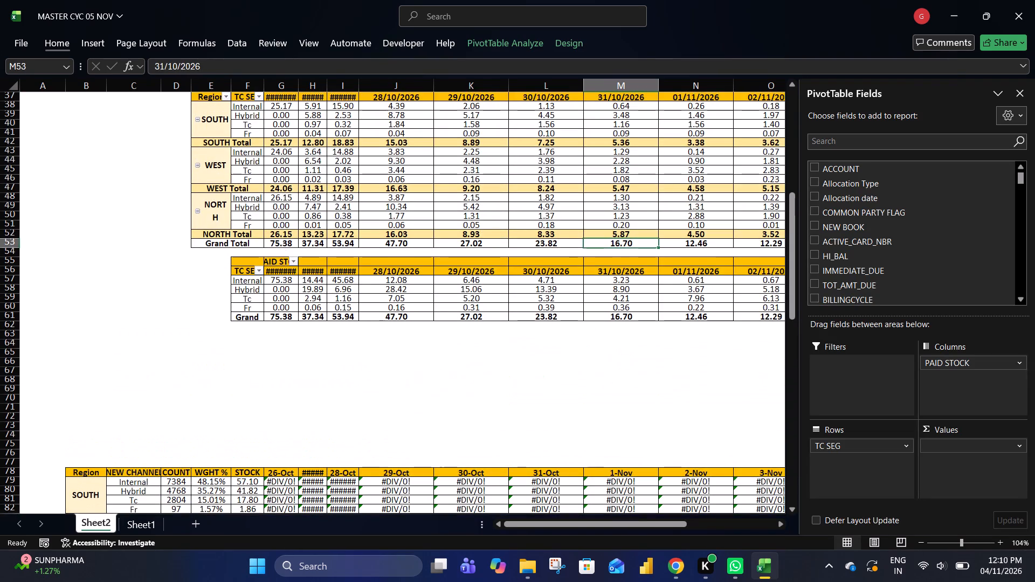
Examine the refreshed Region pivot's header row through to the Grand Total column, and its last date columns.
key("ctrl+Up")
key("Up")
key("Down")
key("ctrl+Right")
key("Down")
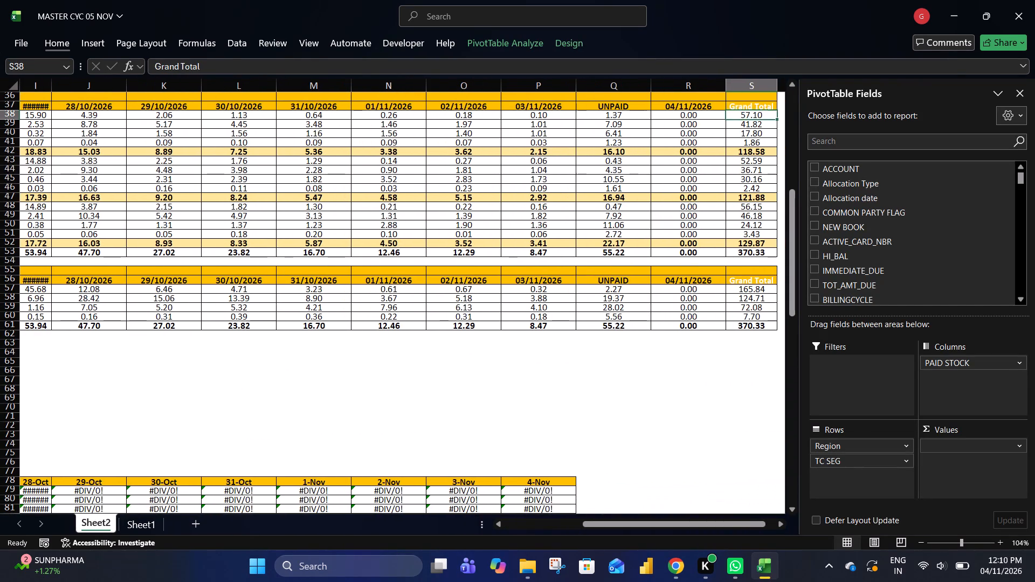
key("Left")
key("Left")
key("Left")
key("Left")
Inspect the combined report's formula for SOUTH Internal under 2-Nov, and review the Region pivot's 01/11/2026 column.
key("ctrl+Down")
key("ctrl+Down")
key("Left")
key("ctrl+Down")
key("Down")
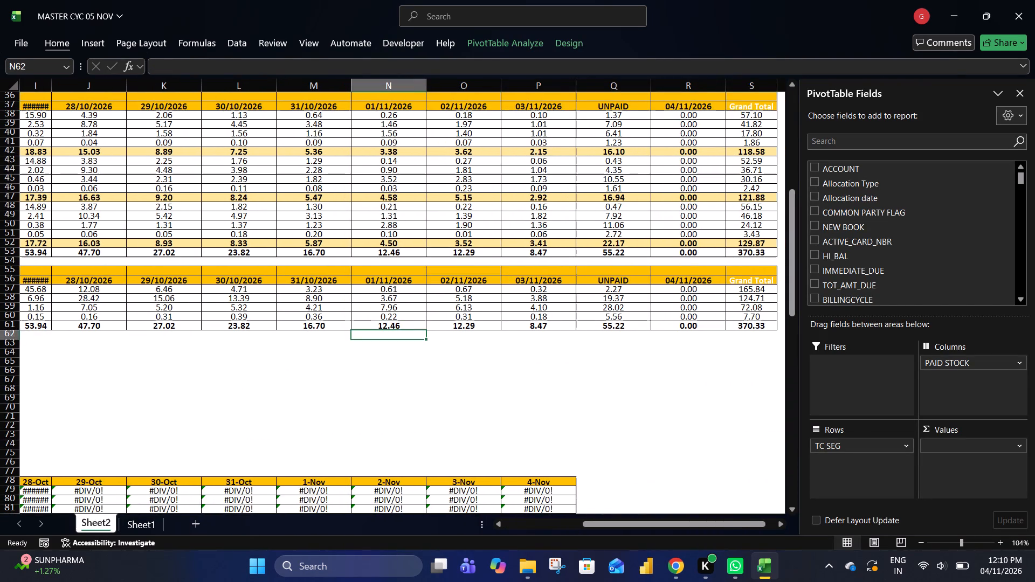
key("Down")
key("ctrl+Down")
key("Down")
key("F2")
key("Escape")
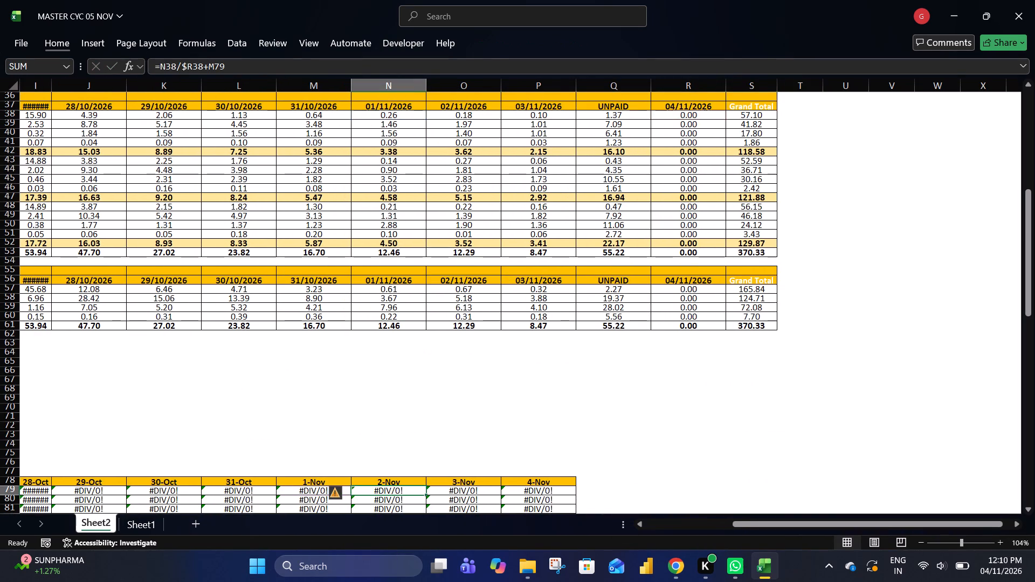
key("ctrl+Up")
key("ctrl+Up")
key("ctrl+Up")
key("ctrl+Up")
key("ctrl+Up")
key("ctrl+Up")
key("ctrl+Down")
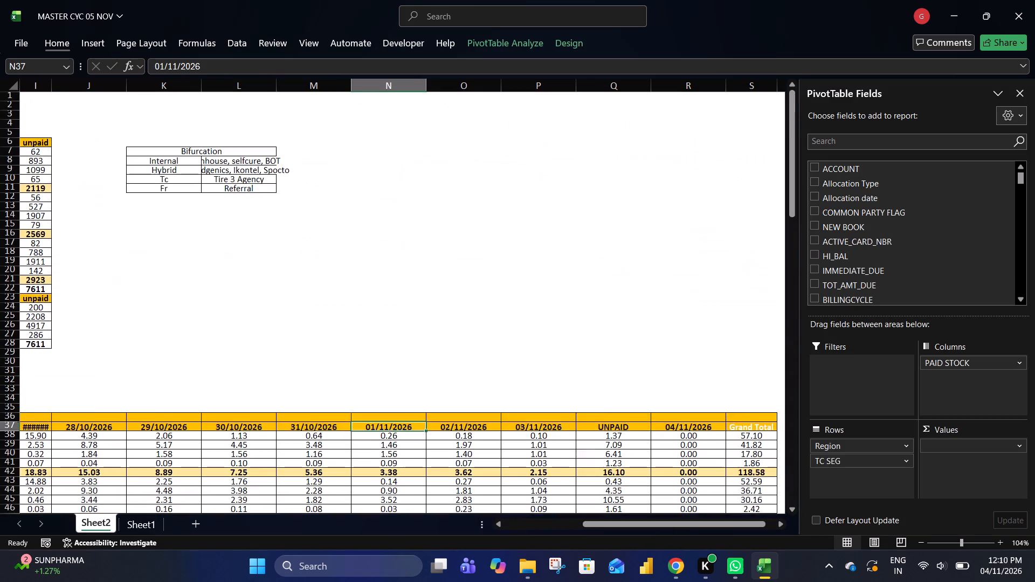
key("ctrl+Down")
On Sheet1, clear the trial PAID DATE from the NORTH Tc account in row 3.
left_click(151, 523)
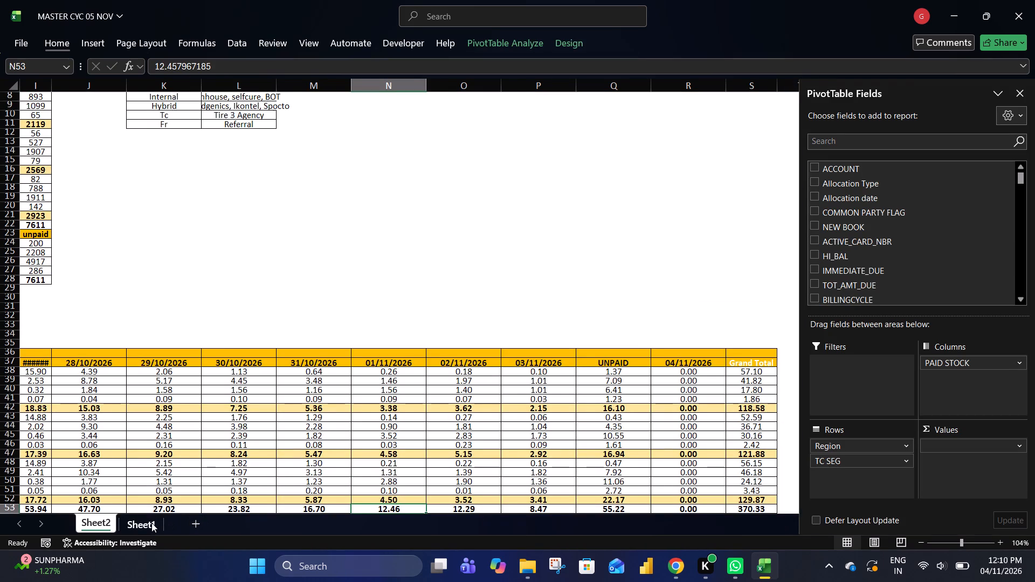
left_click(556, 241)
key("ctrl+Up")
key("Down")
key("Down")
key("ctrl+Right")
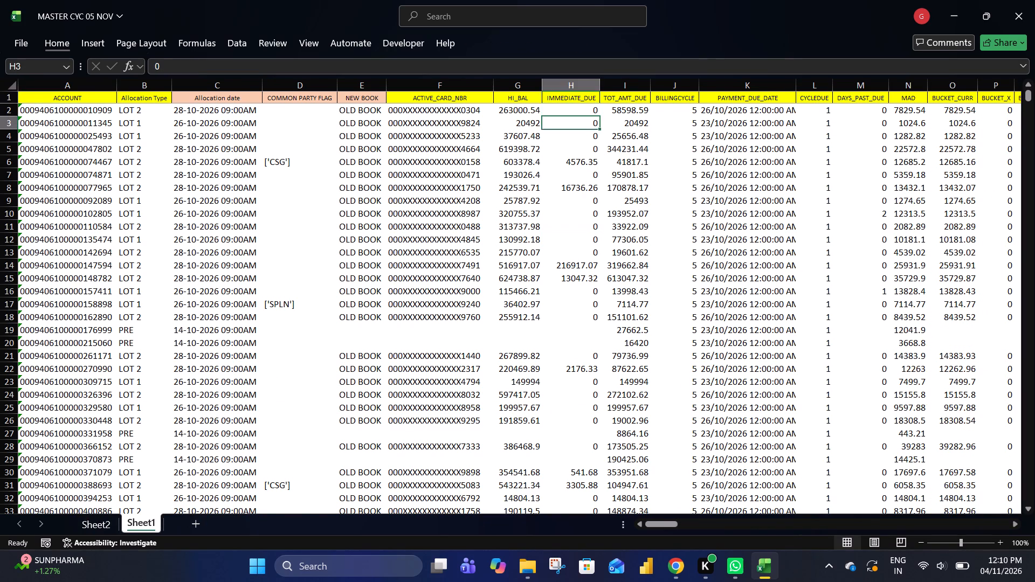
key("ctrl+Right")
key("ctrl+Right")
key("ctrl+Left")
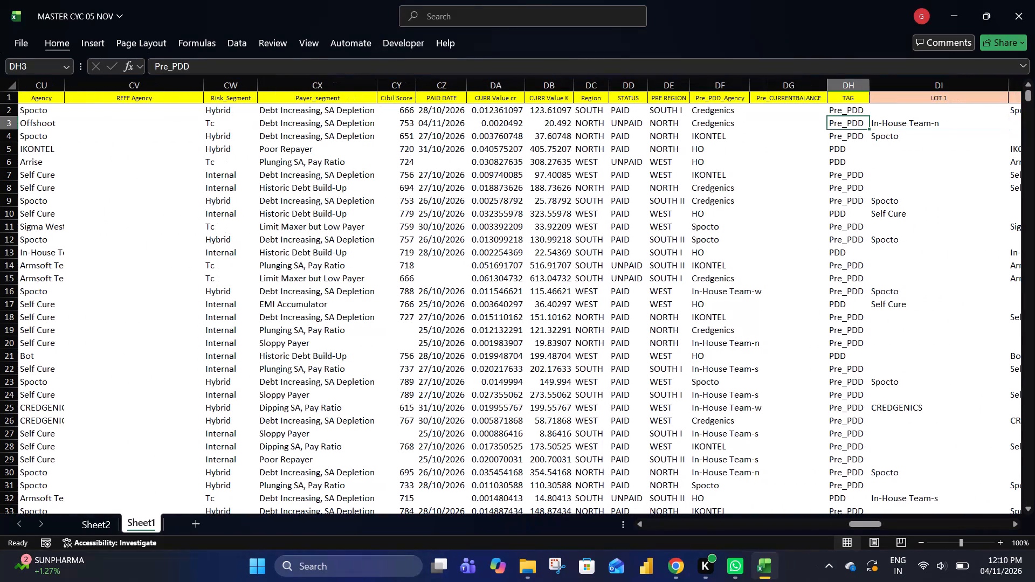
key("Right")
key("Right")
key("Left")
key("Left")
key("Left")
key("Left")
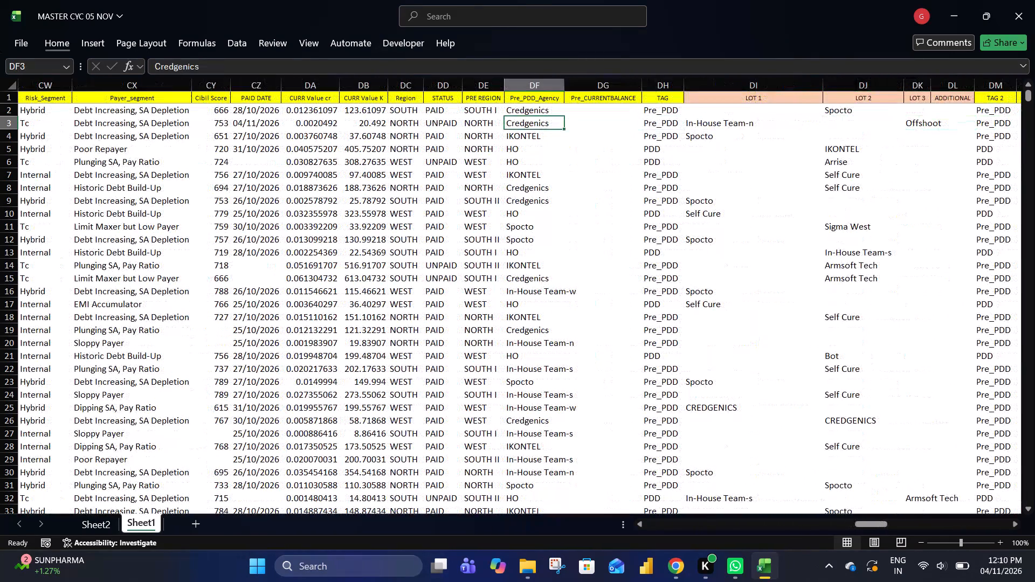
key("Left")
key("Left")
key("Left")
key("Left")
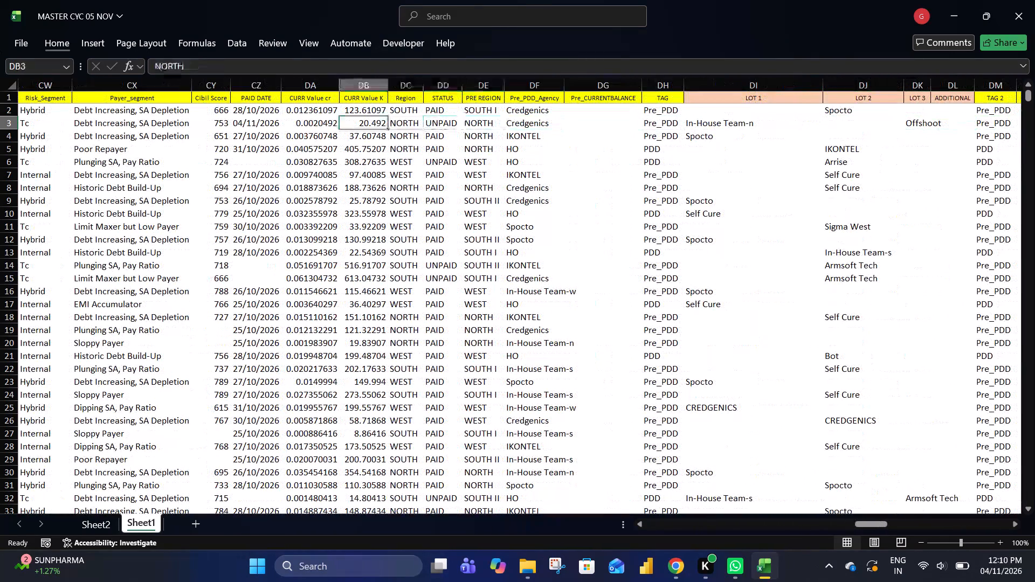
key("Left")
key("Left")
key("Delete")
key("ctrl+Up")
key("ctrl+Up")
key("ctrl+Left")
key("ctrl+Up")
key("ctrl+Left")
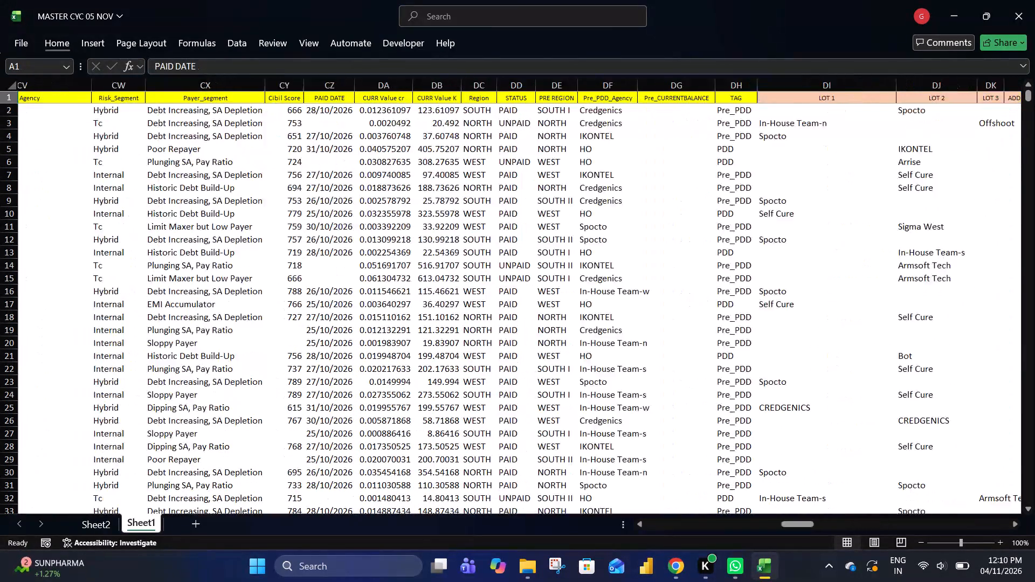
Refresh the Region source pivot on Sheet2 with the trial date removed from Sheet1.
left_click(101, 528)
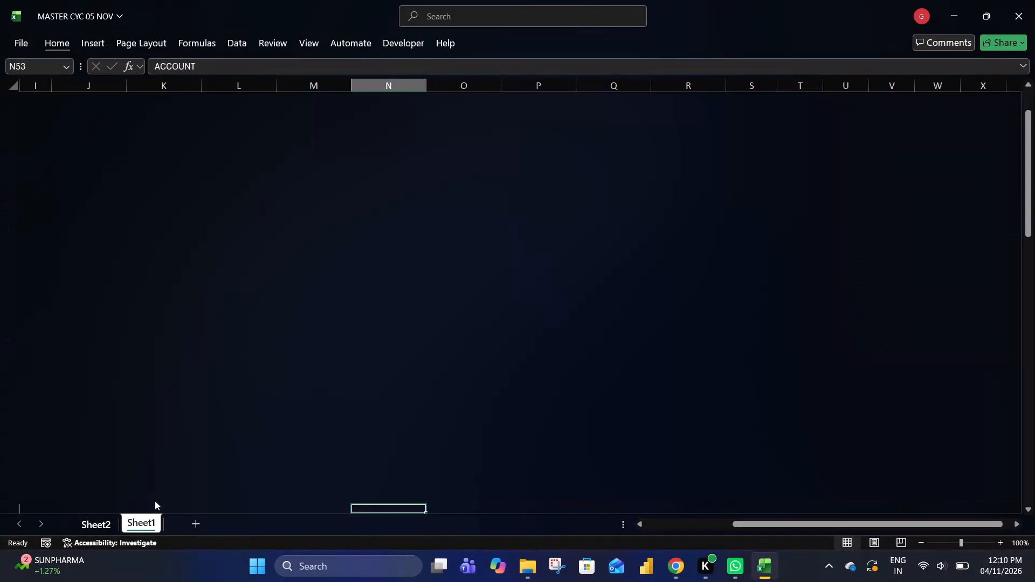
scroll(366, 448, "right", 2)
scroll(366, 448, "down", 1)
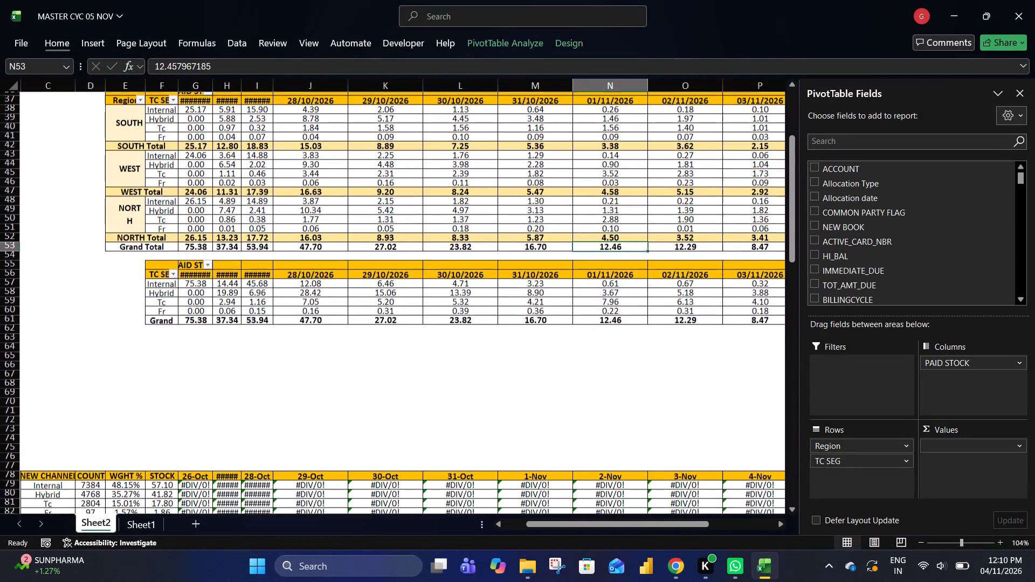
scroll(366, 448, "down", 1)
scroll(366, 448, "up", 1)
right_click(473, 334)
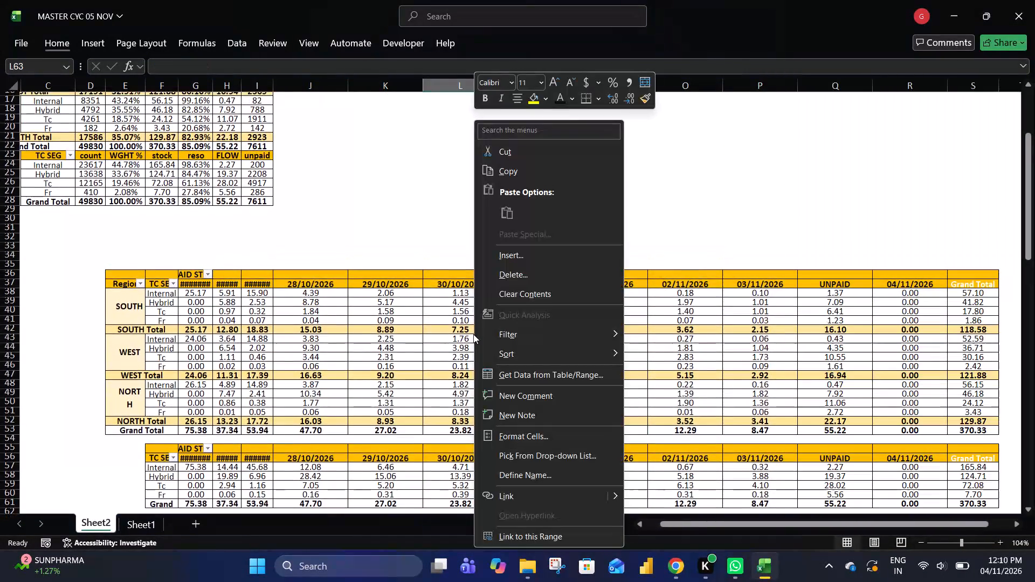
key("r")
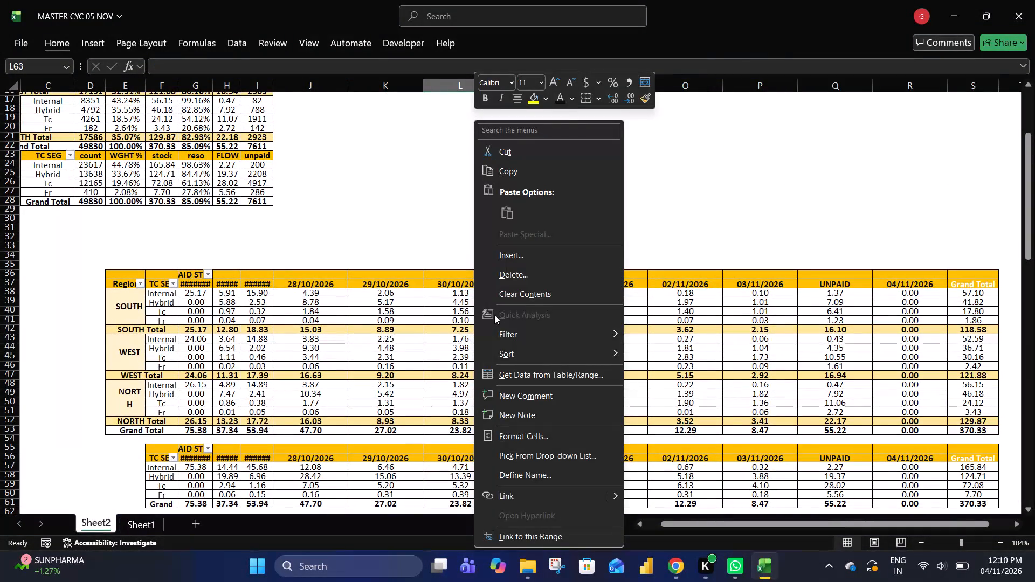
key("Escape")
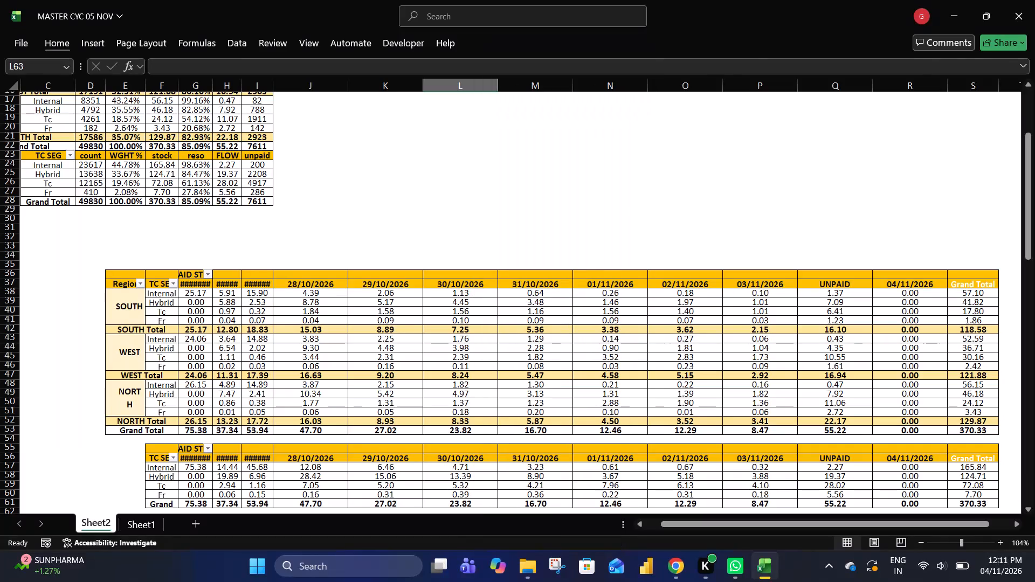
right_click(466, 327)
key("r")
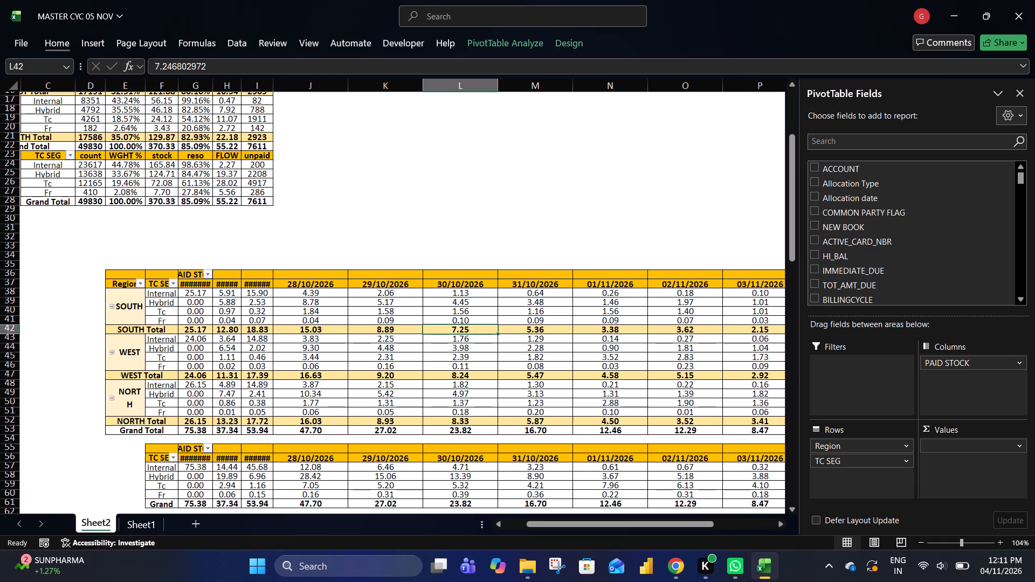
Examine the combined report's 30-Oct column down to the last total row, and return to its Region header.
scroll(466, 327, "down", 4)
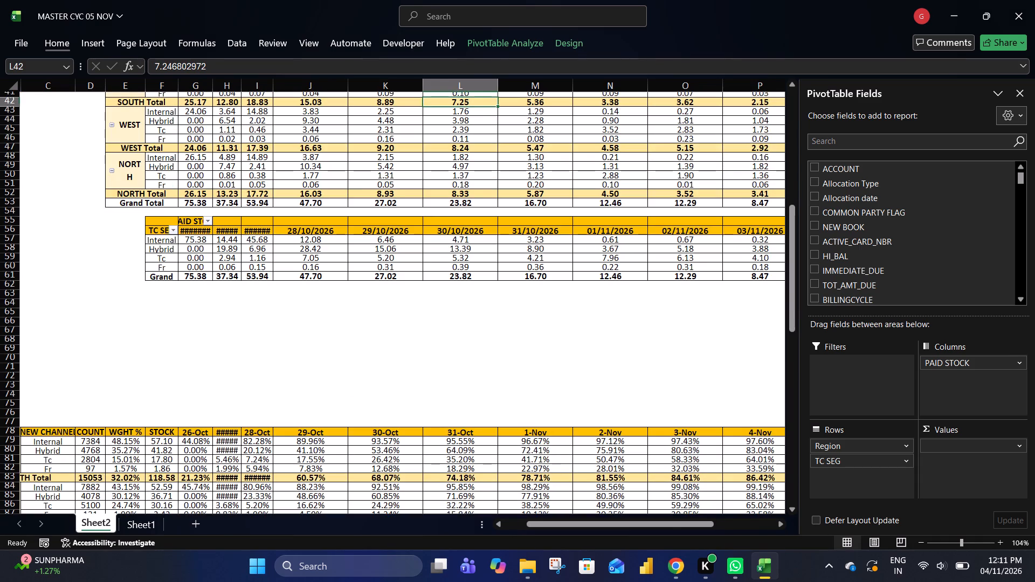
left_click(409, 407)
key("ctrl+Down")
key("ctrl+Down")
key("ctrl+Up")
key("ctrl+Down")
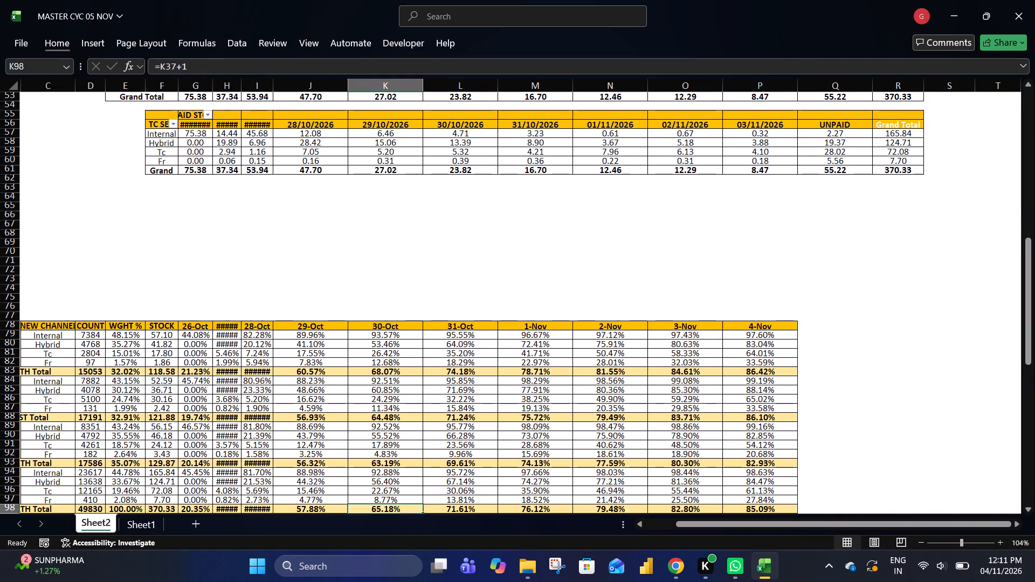
key("Down")
key("Down")
key("Down")
key("ctrl+Up")
key("ctrl+Up")
key("ctrl+Left")
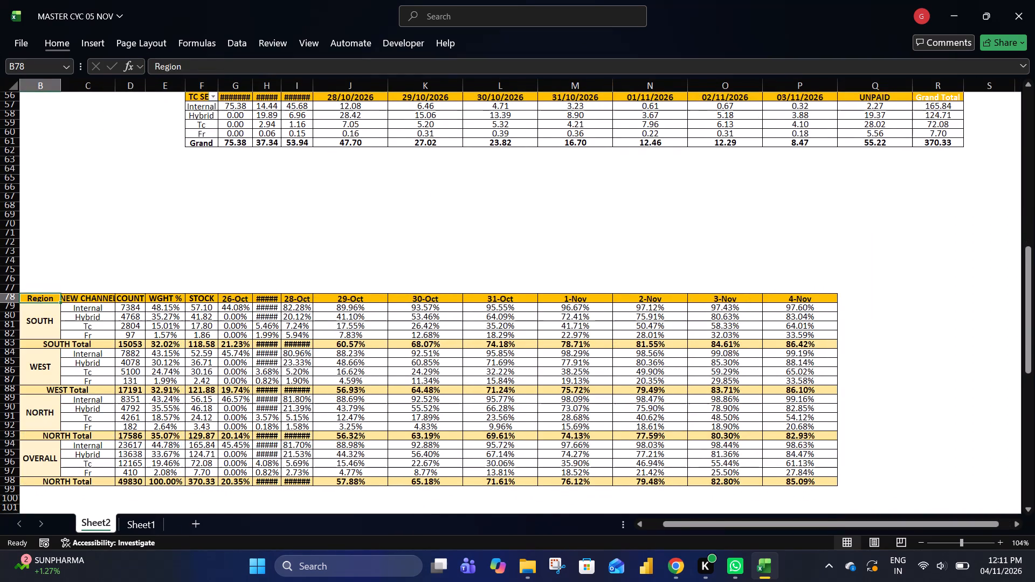
Review the Region pivot's date headers on Sheet2 and the blank columns beyond its Grand Total.
key("Right")
key("Right")
key("Right")
key("Right")
key("Right")
key("Right")
key("Right")
key("ctrl+Up")
key("ctrl+Up")
key("ctrl+Up")
key("ctrl+Up")
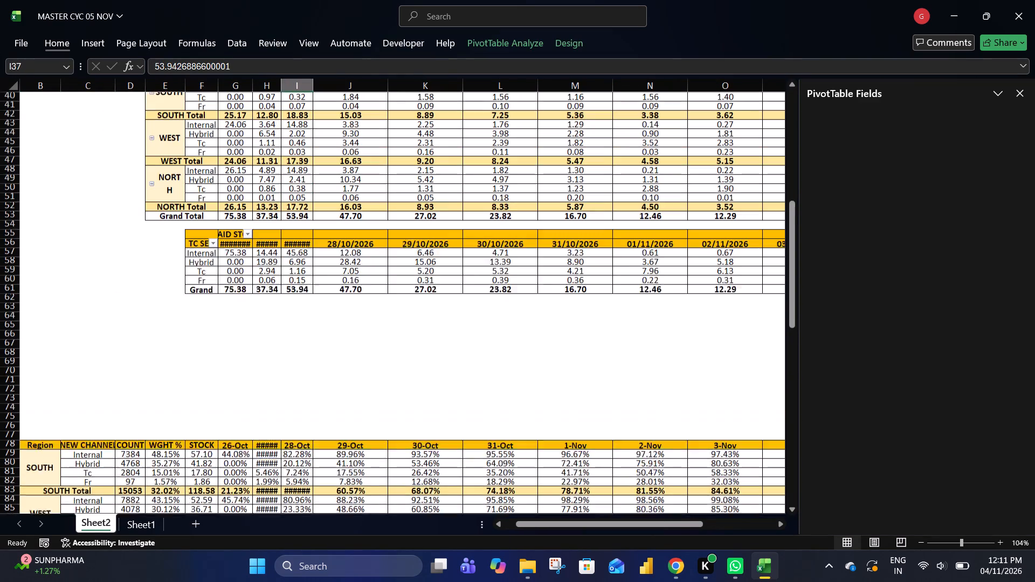
key("ctrl+Down")
key("ctrl+Up")
key("Up")
key("Up")
key("ctrl+Down")
key("ctrl+Right")
key("Right")
key("Right")
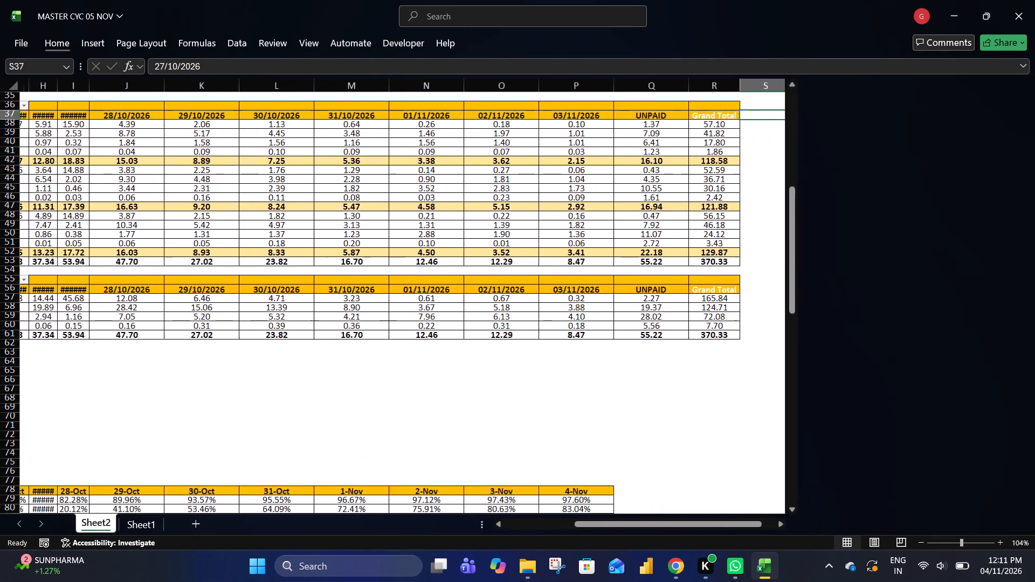
key("Right")
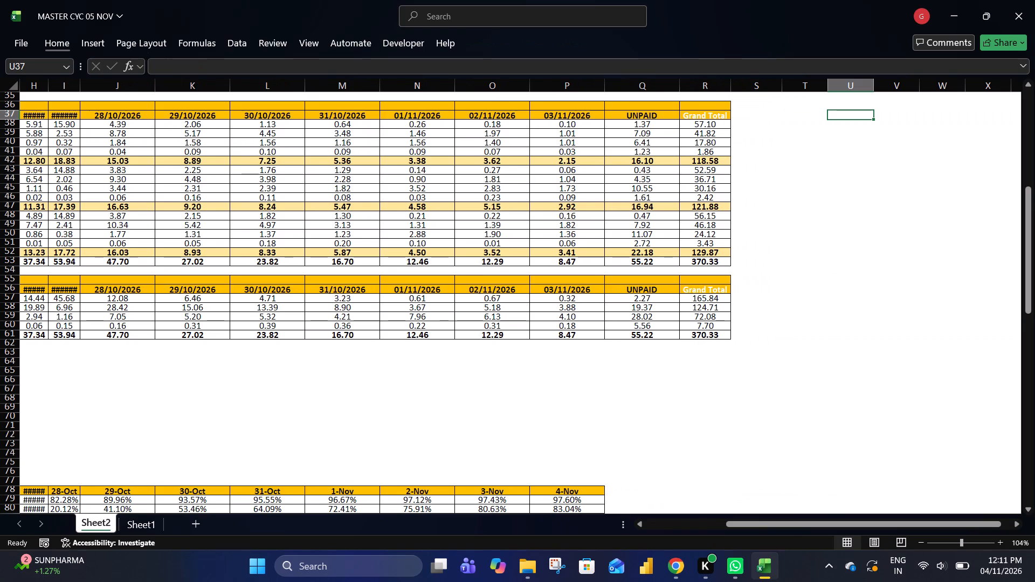
key("Left")
key("Left")
key("Left")
key("Left")
key("Left")
key("Left")
key("Left")
key("Left")
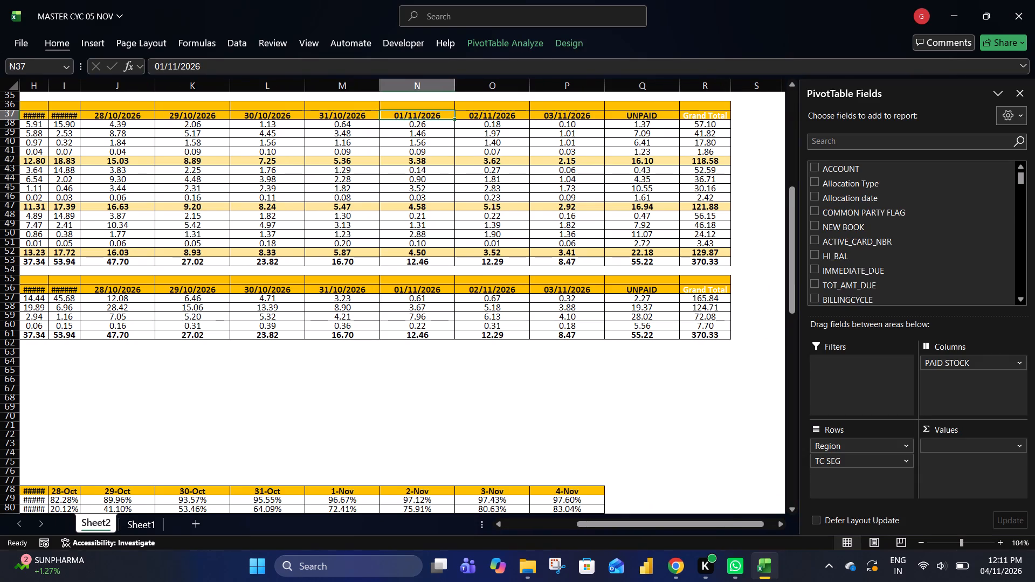
key("Left")
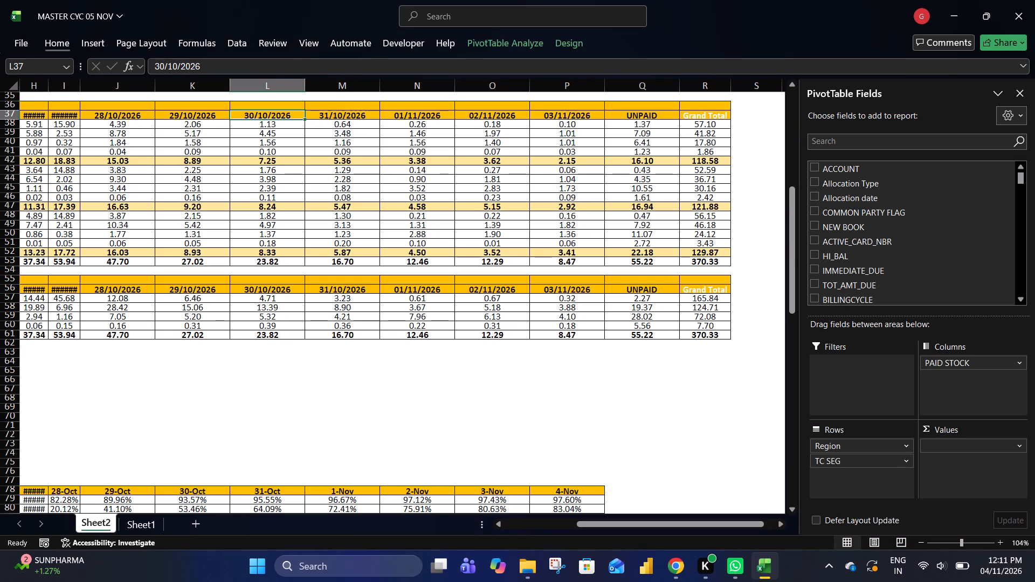
key("Right")
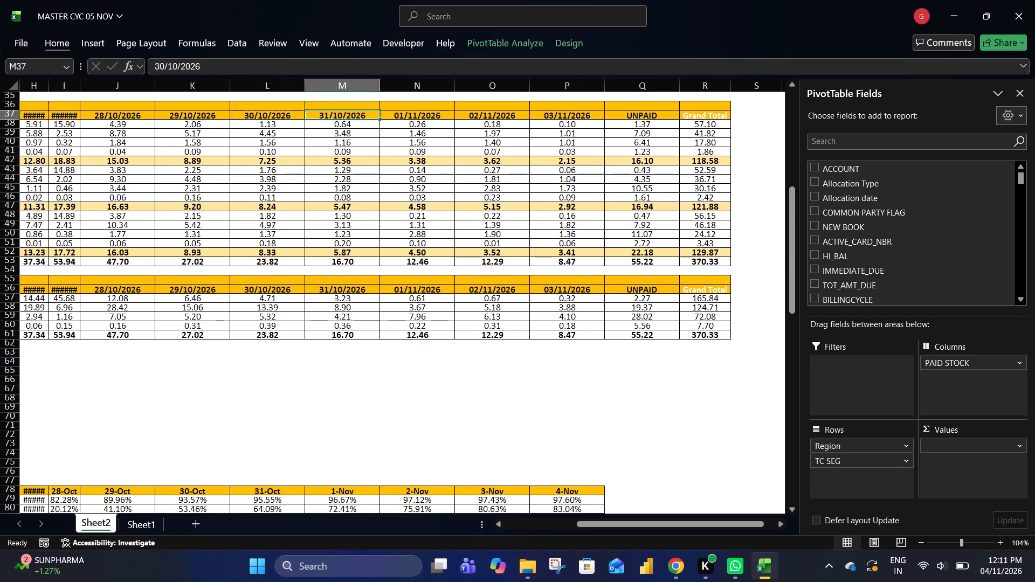
Copy the Region pivot's Grand Total column, header through last total, to column V starting at V37.
key("Right")
key("ctrl+Right")
key("ctrl+shift+Down")
key("ctrl+c")
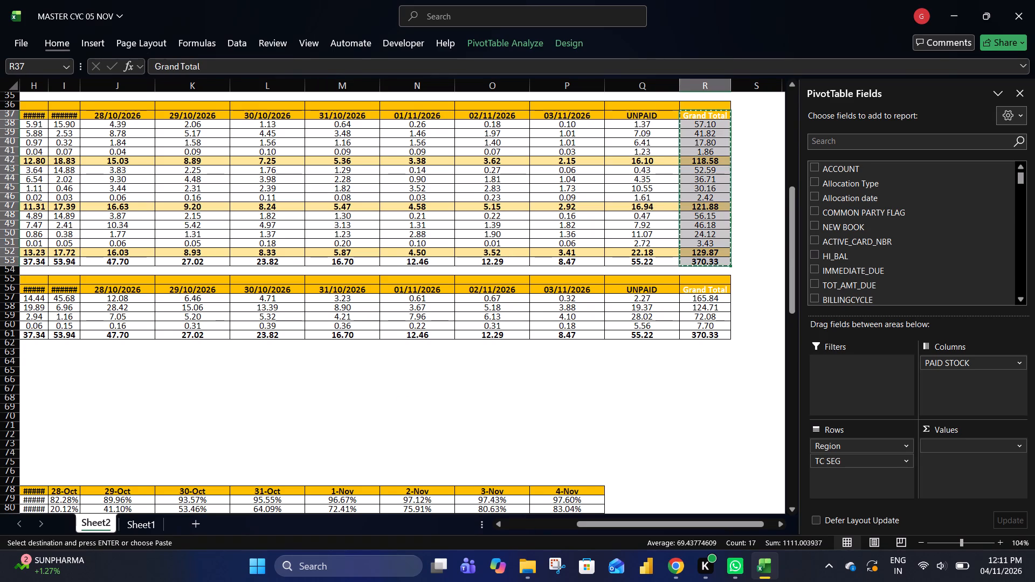
key("Left")
key("Left")
key("Right")
key("Right")
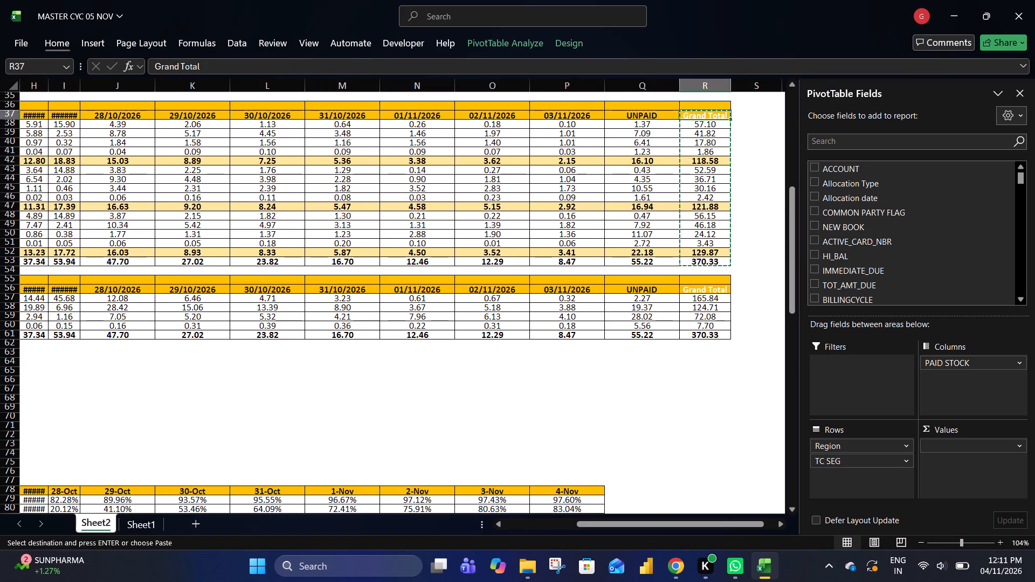
key("Right")
key("Right")
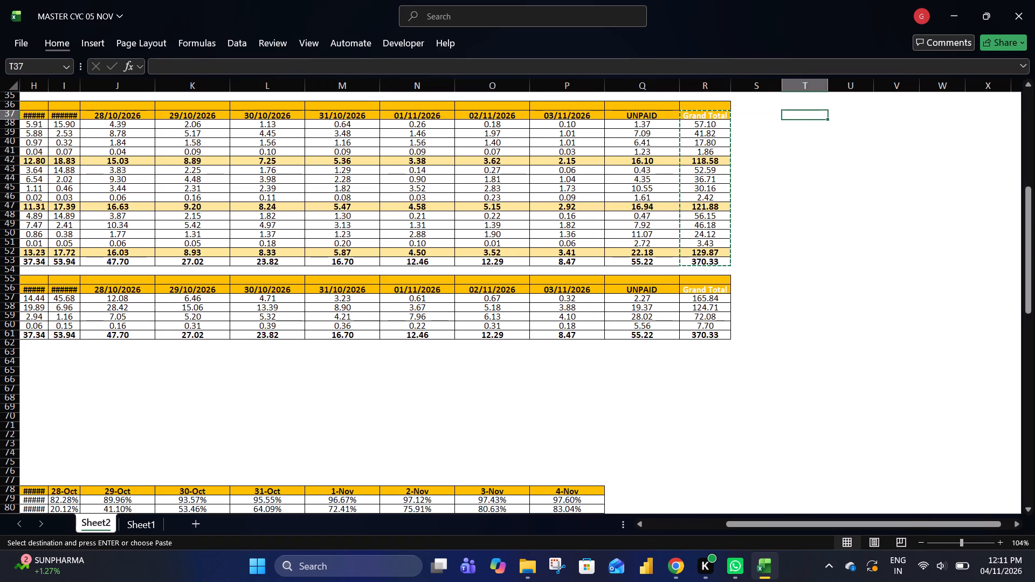
key("Right")
key("Right")
key("ctrl+v")
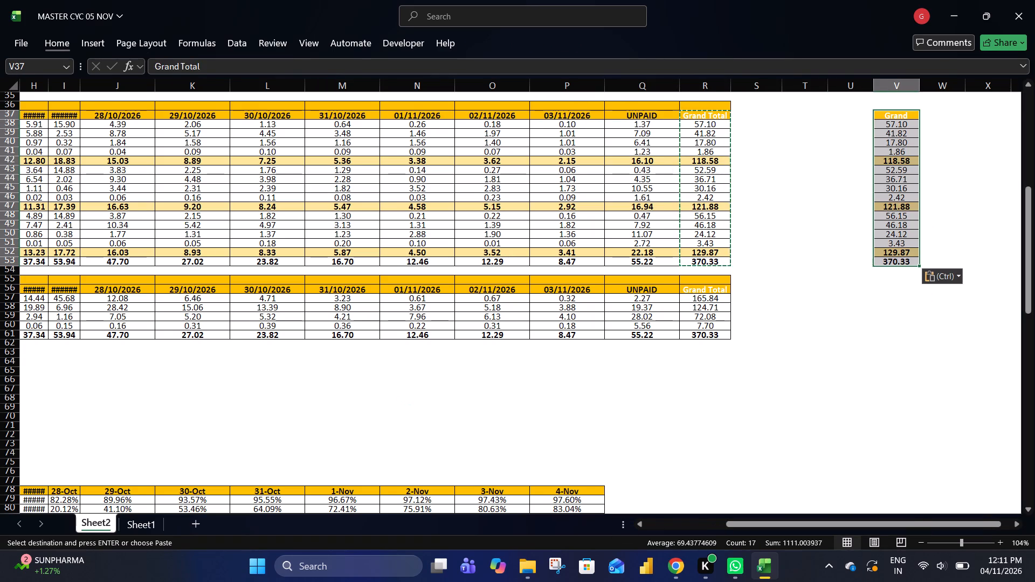
Copy the TC SEG pivot's Grand Total column, header through last total, to column V starting at V56.
key("ctrl+Left")
key("ctrl+Down")
key("ctrl+Down")
key("ctrl+shift+Down")
key("ctrl+c")
key("Right")
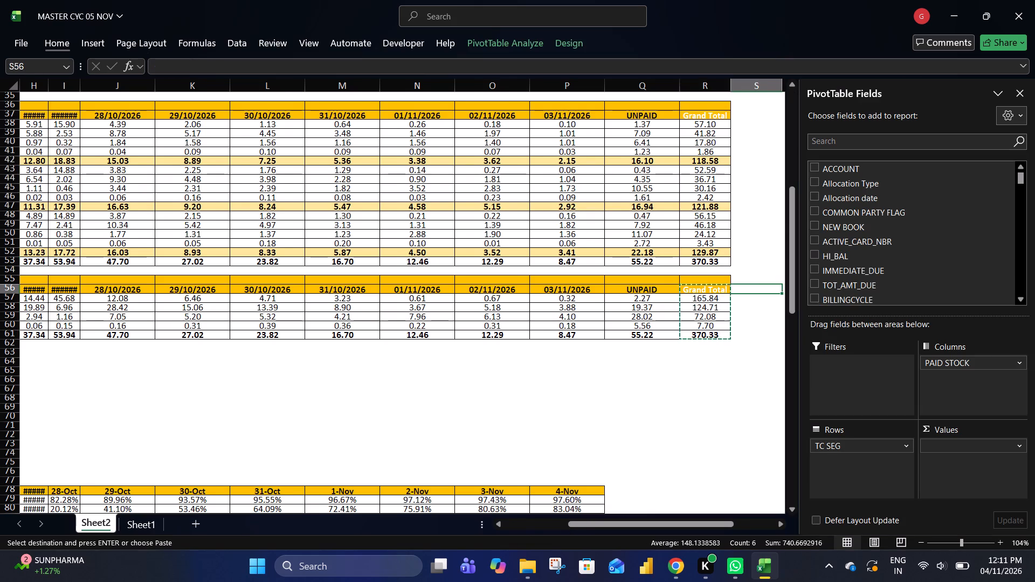
key("Right")
key("Right")
key("Right")
key("ctrl+v")
key("Escape")
Examine the TC SEG pivot's header row and the blank columns between it and the copied Grand Total column.
key("Left")
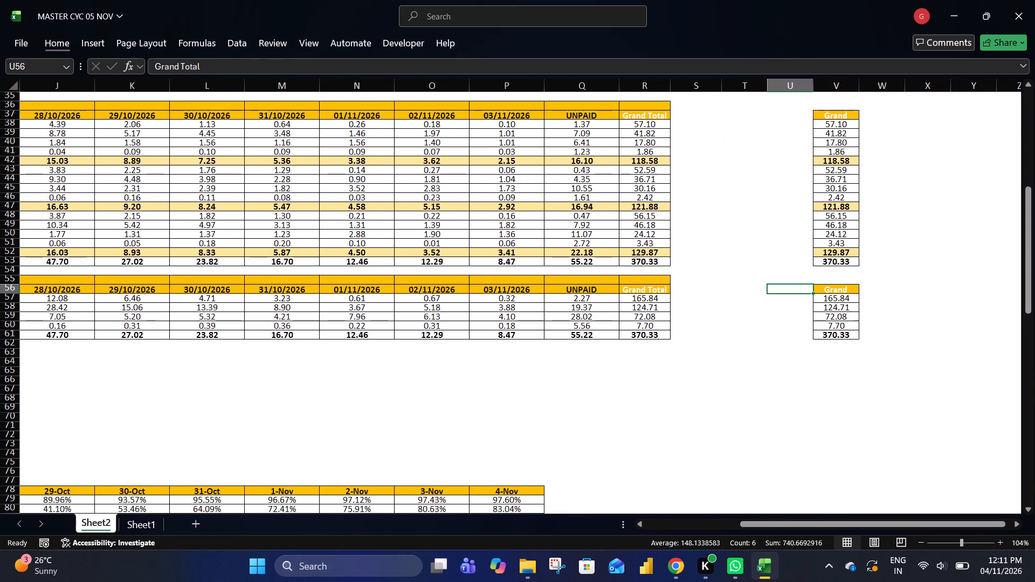
key("Left")
key("Left")
key("Left")
key("Right")
key("Right")
key("ctrl+Right")
key("ctrl+Down")
key("ctrl+Up")
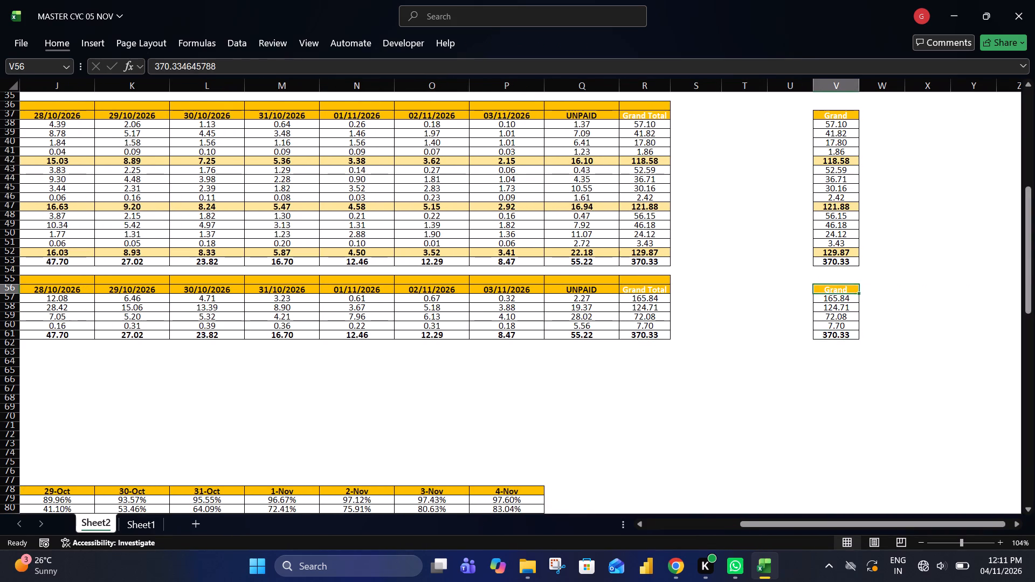
key("ctrl+Left")
key("ctrl+Left")
key("ctrl+Right")
key("ctrl+Left")
key("Left")
key("Left")
key("Right")
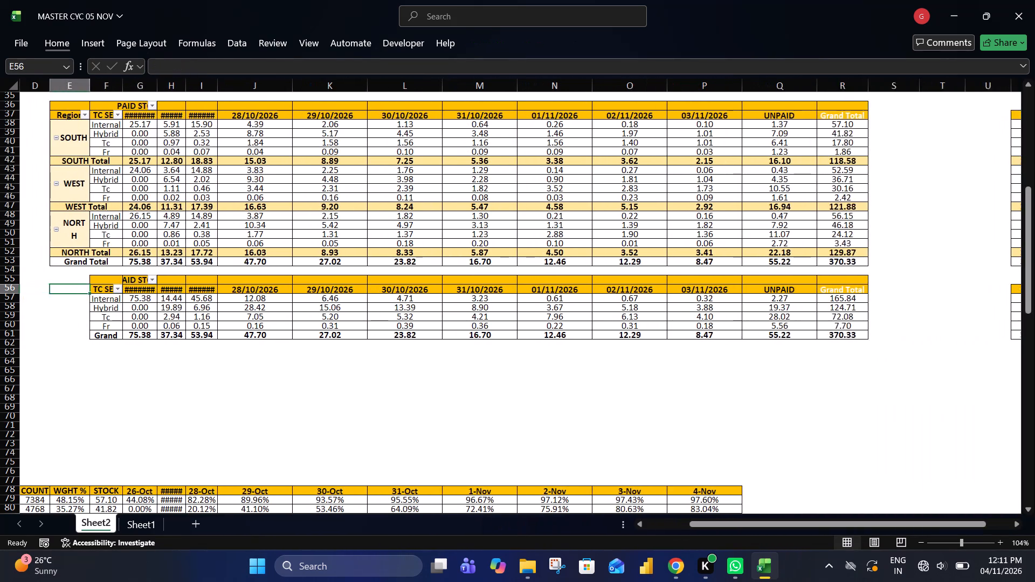
key("Right")
key("Right")
key("Right")
key("Right")
key("Right")
key("ctrl+Right")
key("ctrl+Right")
key("ctrl+Right")
key("ctrl+Left")
key("ctrl+Left")
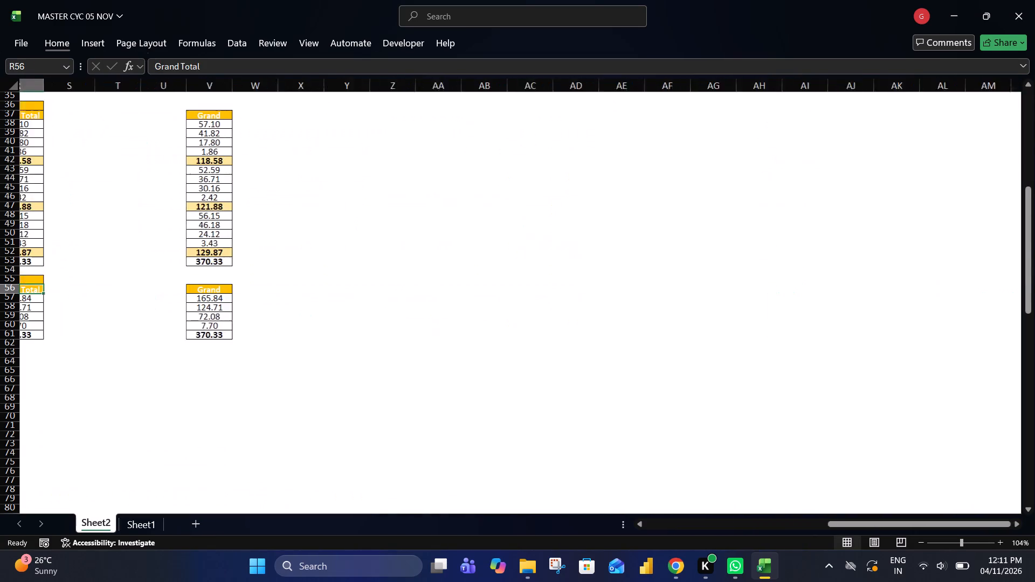
key("ctrl+Left")
key("ctrl+Left")
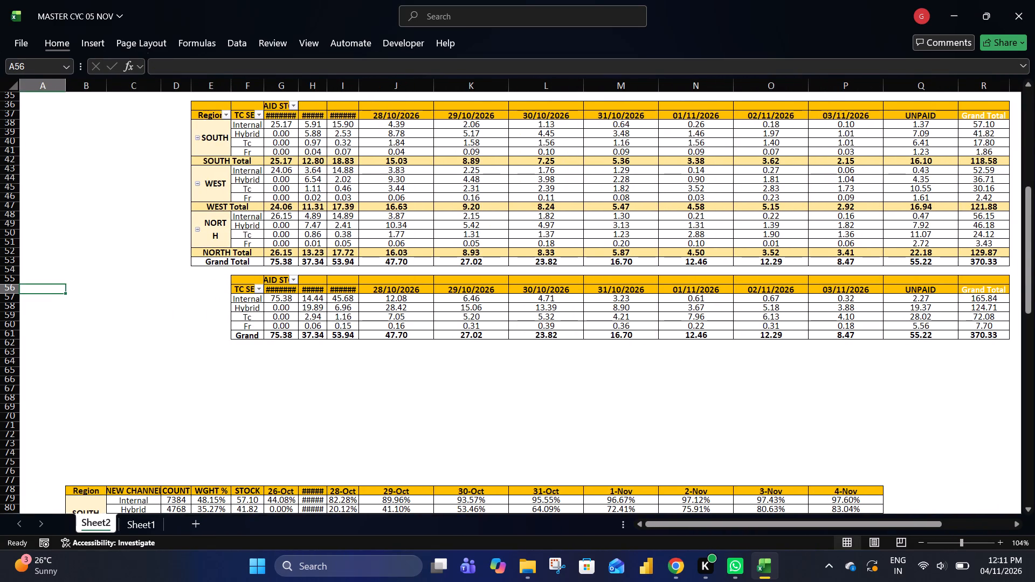
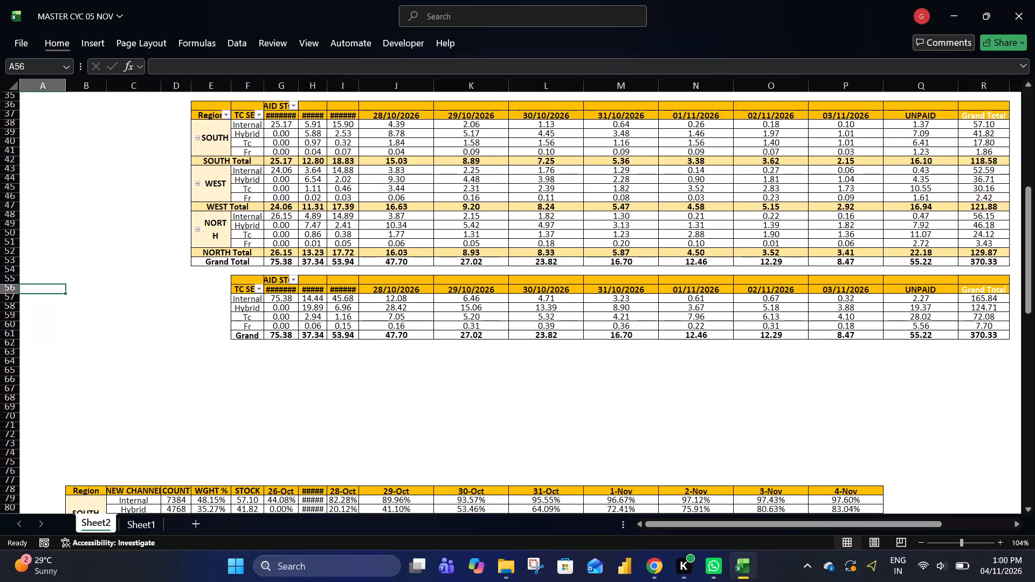
Examine the combined Region and channel percentage report below the pivots on Sheet2, from its date columns back to the Region labels.
key("Right")
key("Right")
key("Right")
key("Right")
key("ctrl+Right")
key("ctrl+Down")
key("ctrl+Down")
key("ctrl+Down")
key("Down")
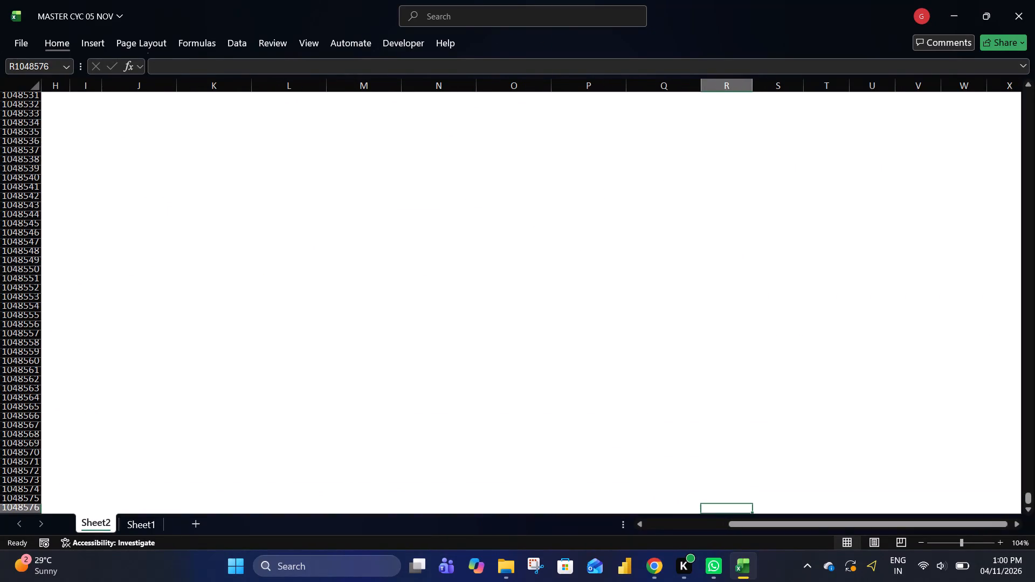
key("ctrl+Up")
key("Left")
key("Left")
key("Right")
left_click(324, 323)
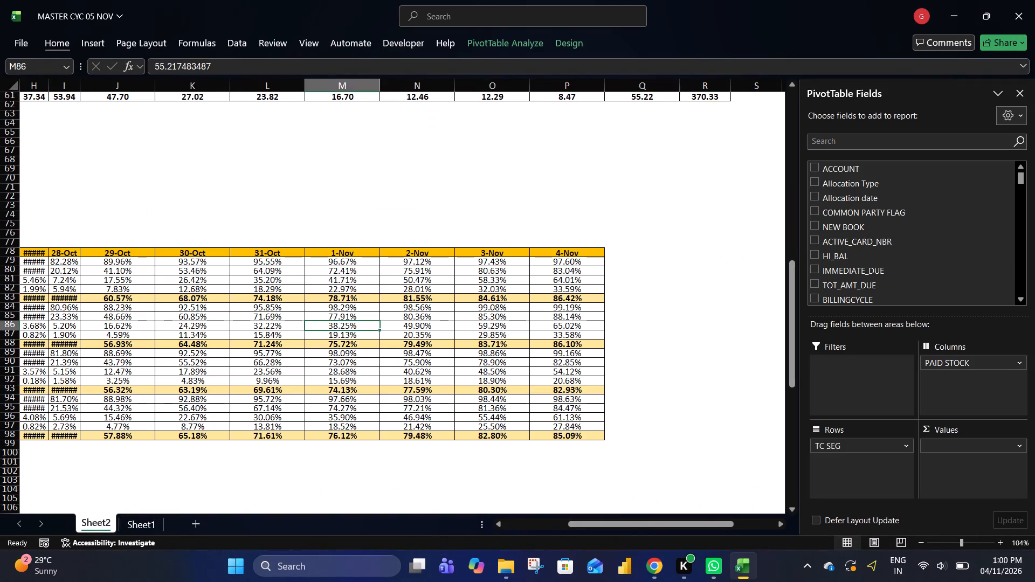
key("ctrl+Left")
key("Left")
key("Left")
key("alt+Tab")
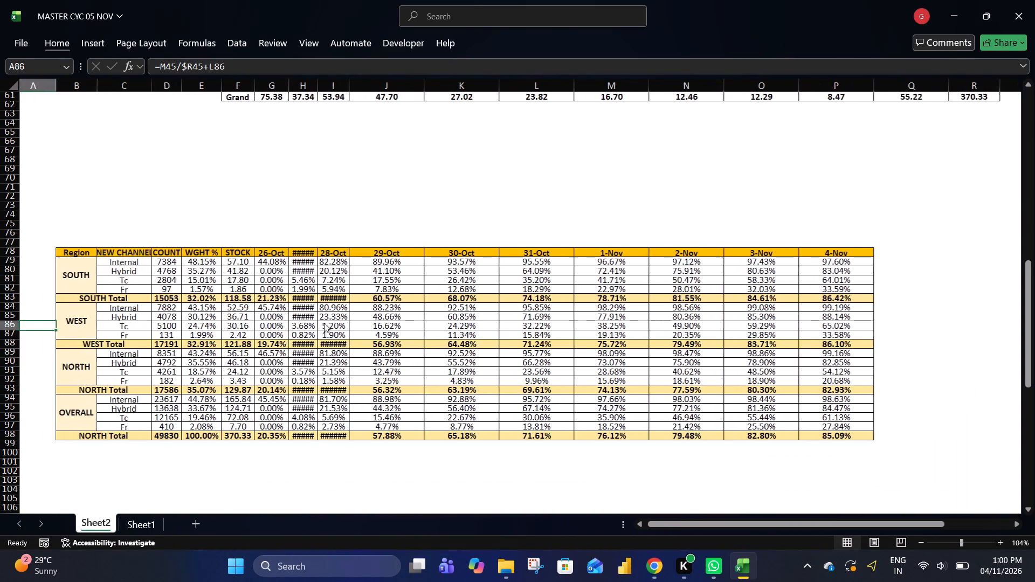